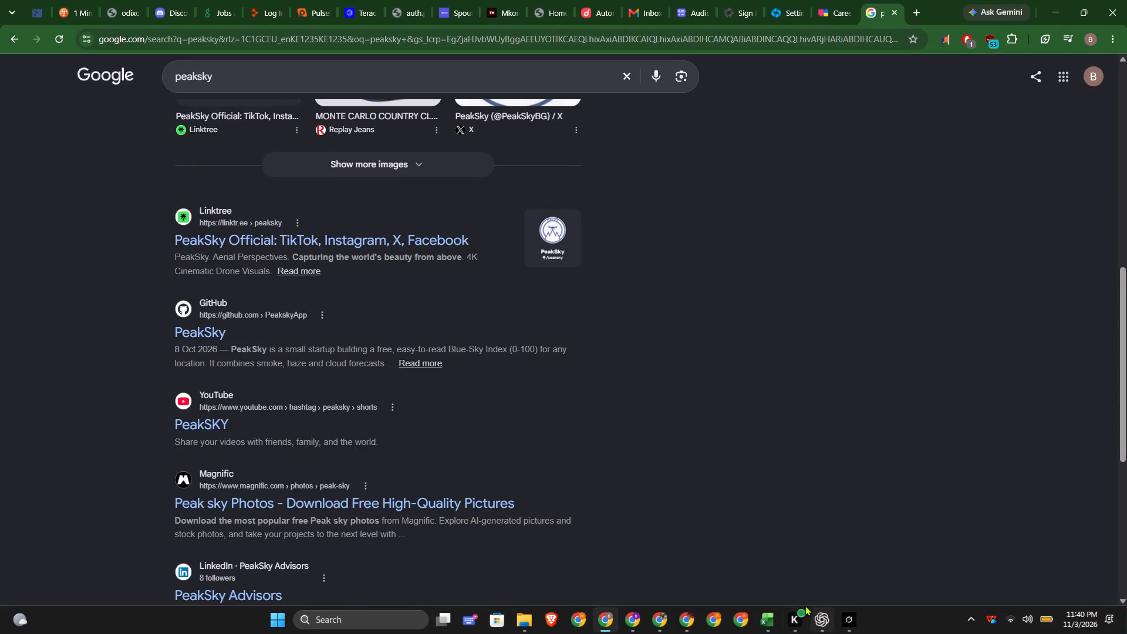
Switch from the browser to the EXCELL FORMULAS workbook in Excel.
left_click(765, 619)
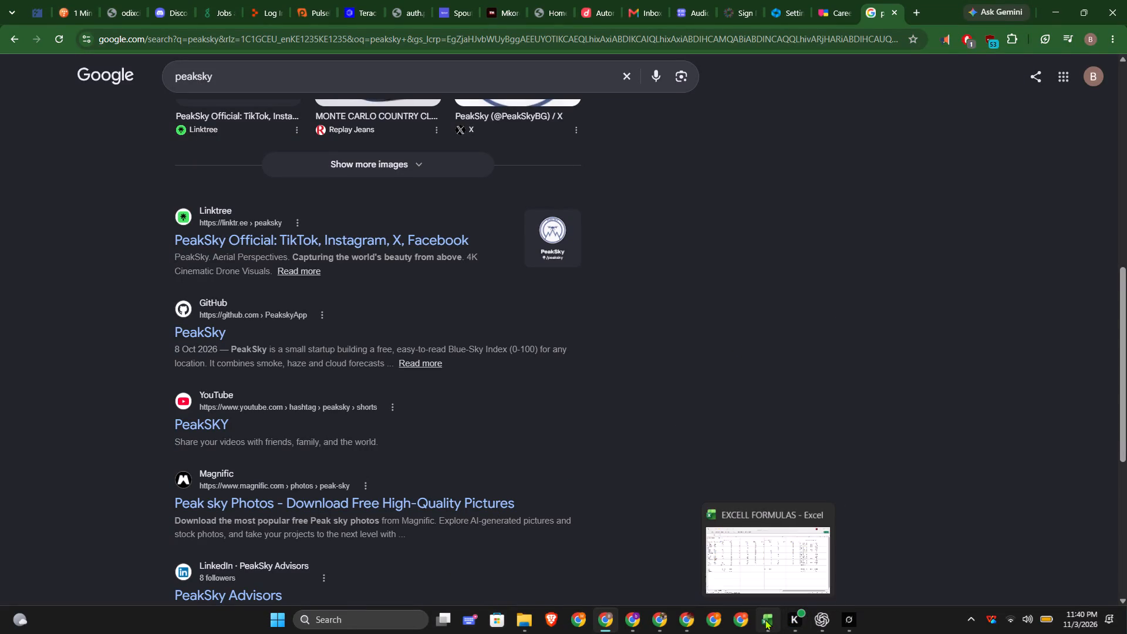
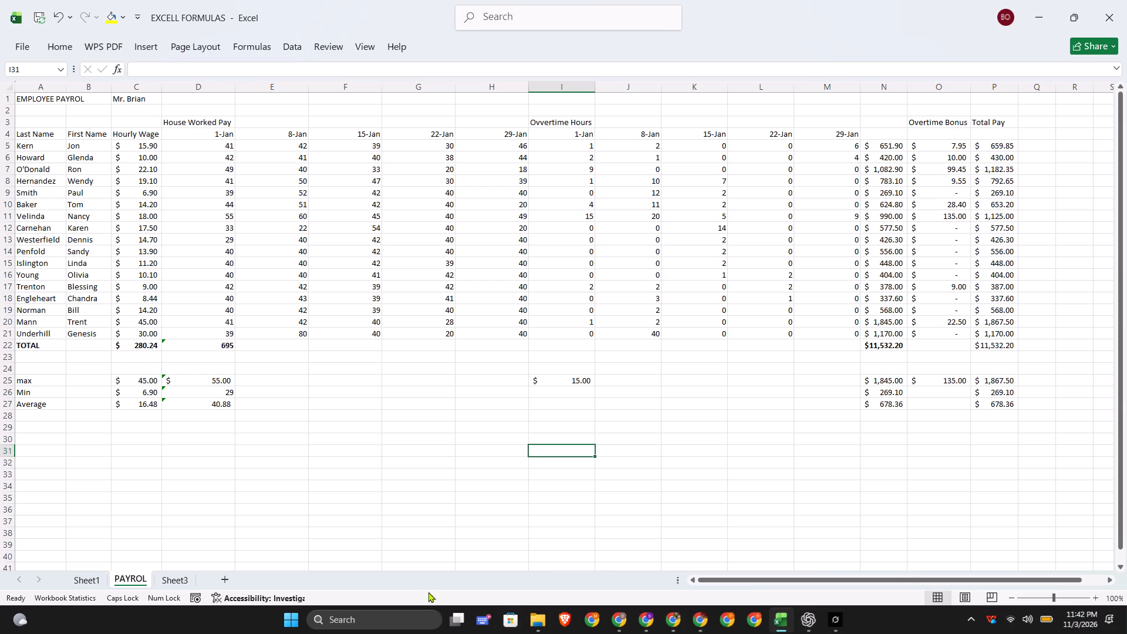
Launch the Kuro app from the recent Windows searches.
left_click(397, 627)
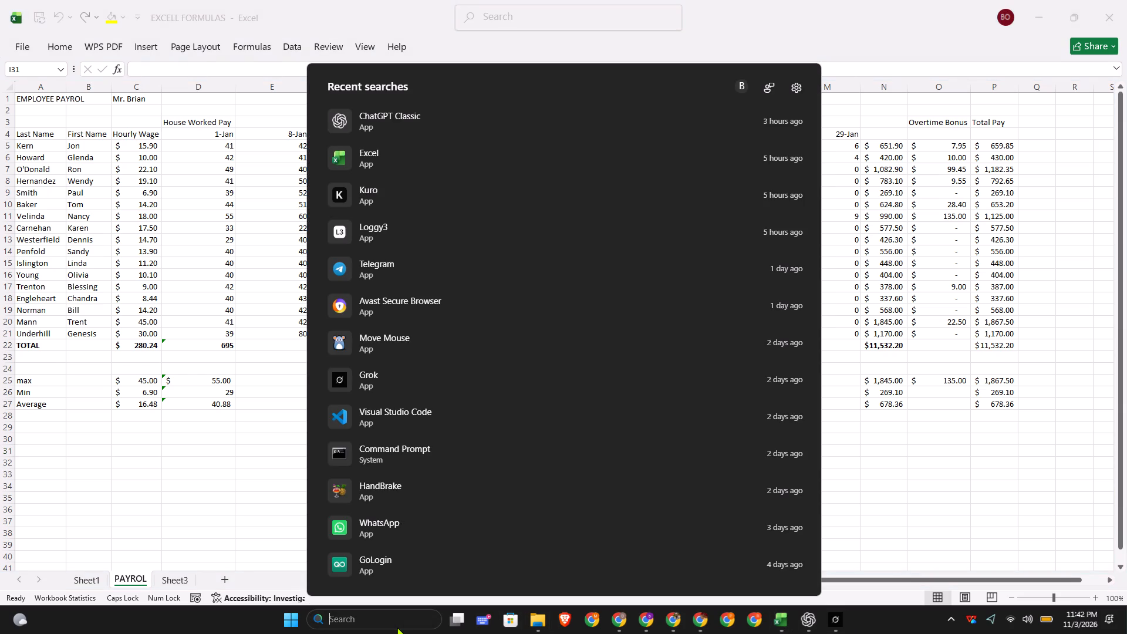
left_click(411, 195)
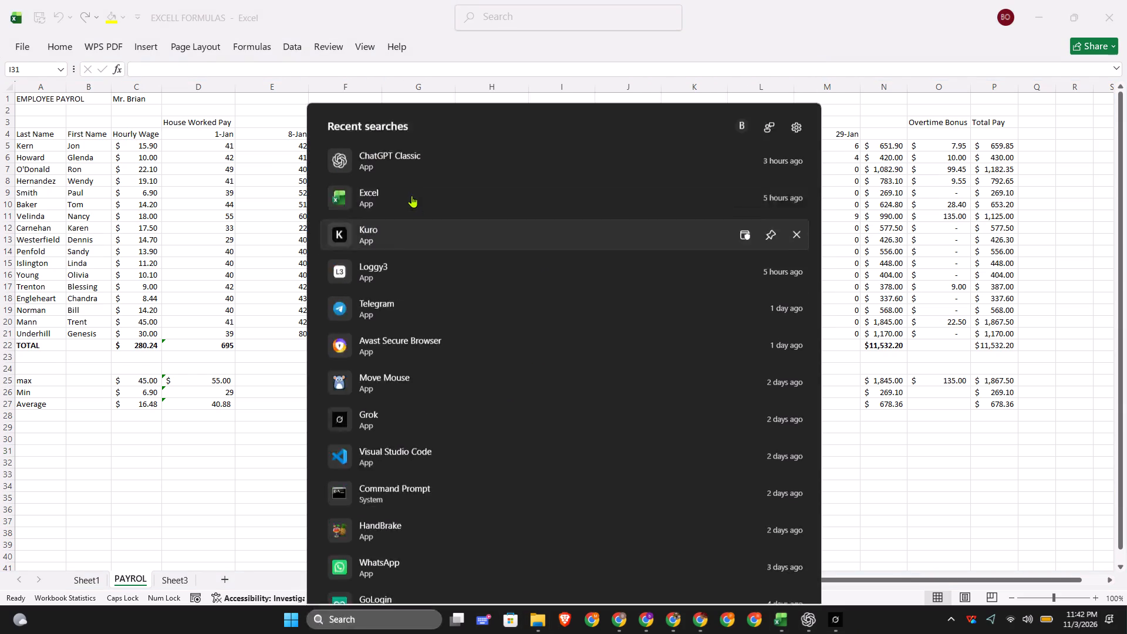
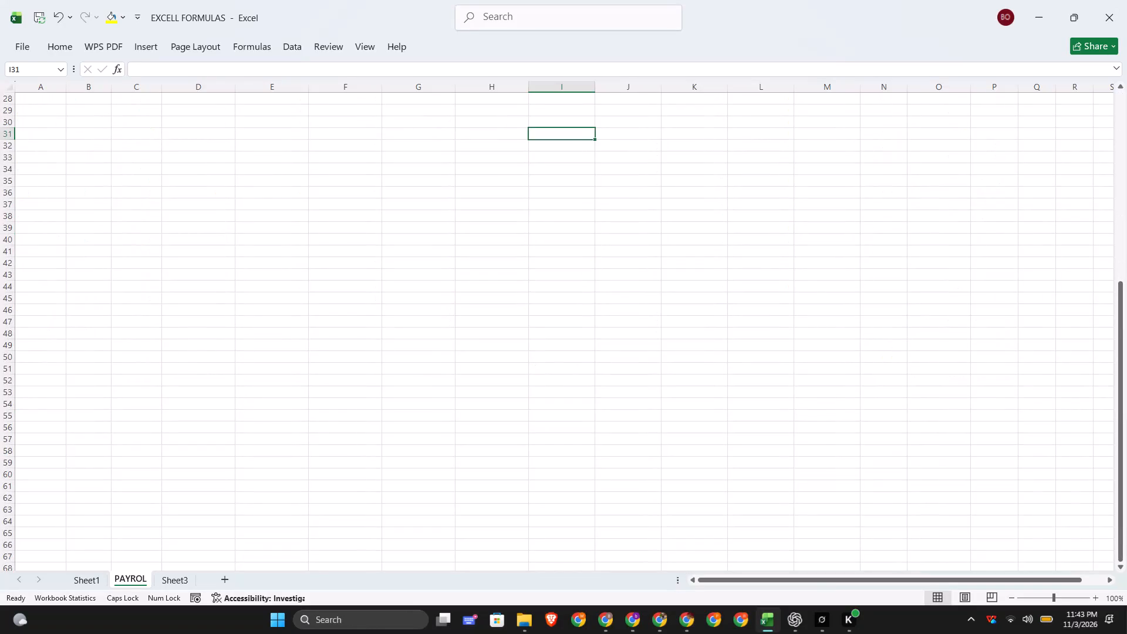
Examine the payroll sheet's hours, overtime and pay columns and the formulas behind the overtime and summary cells.
scroll(649, 453, "up", 4)
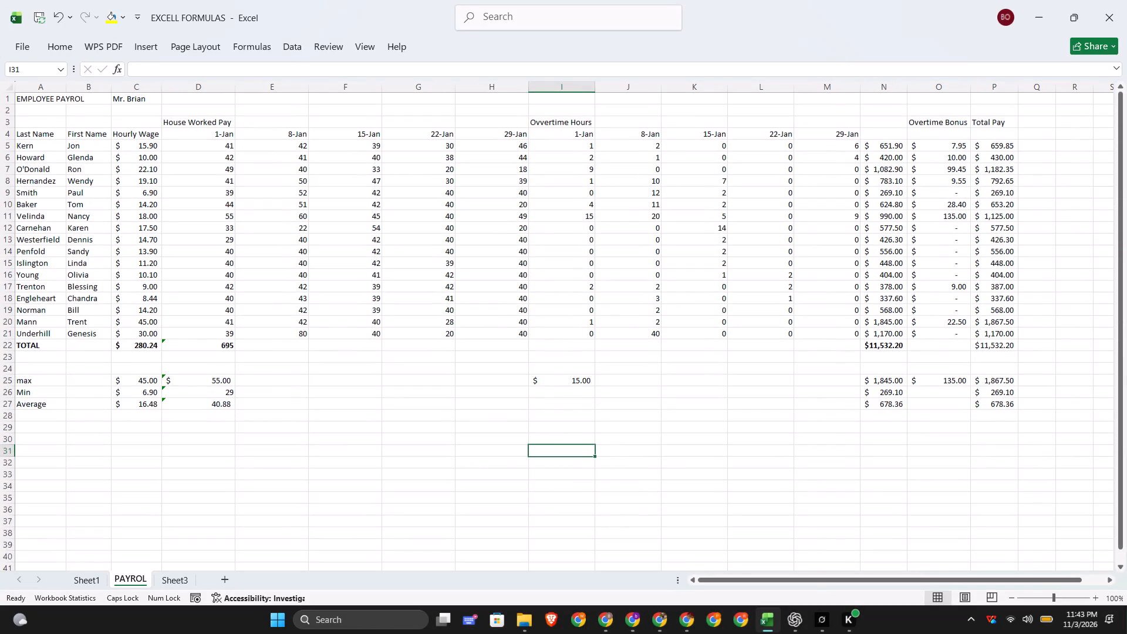
left_click(170, 124)
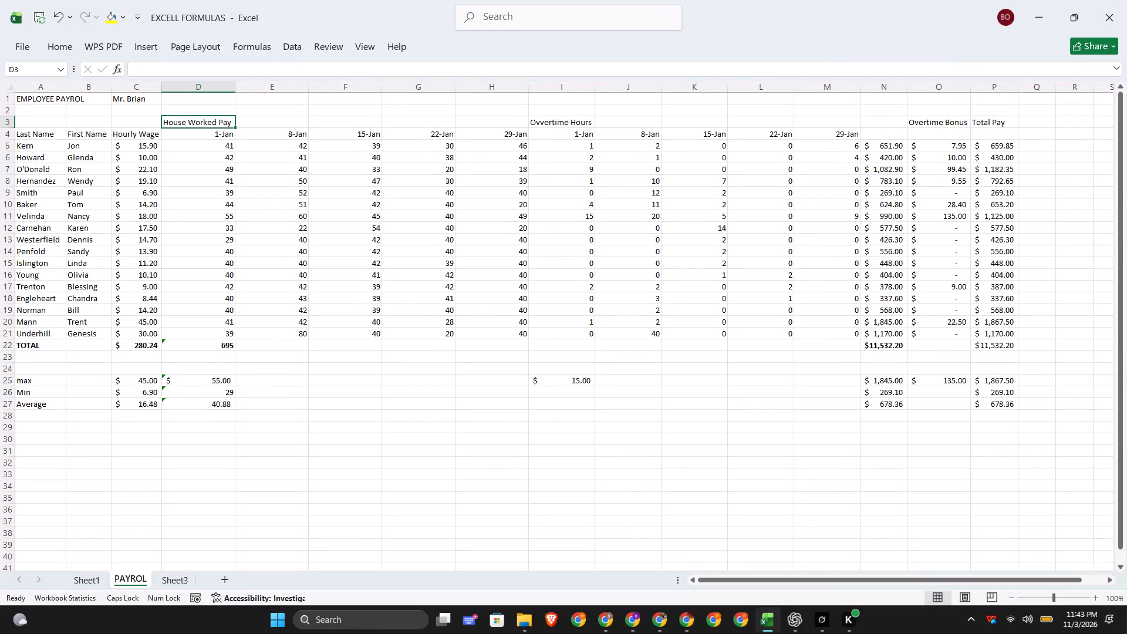
left_click(120, 120)
left_click(61, 119)
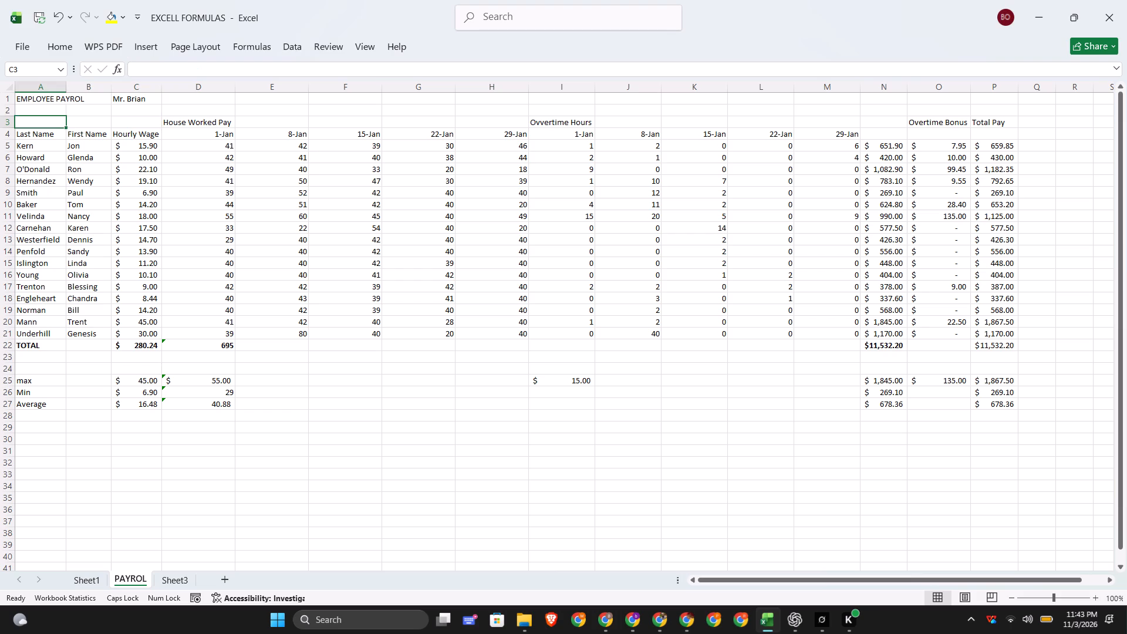
left_click(208, 401)
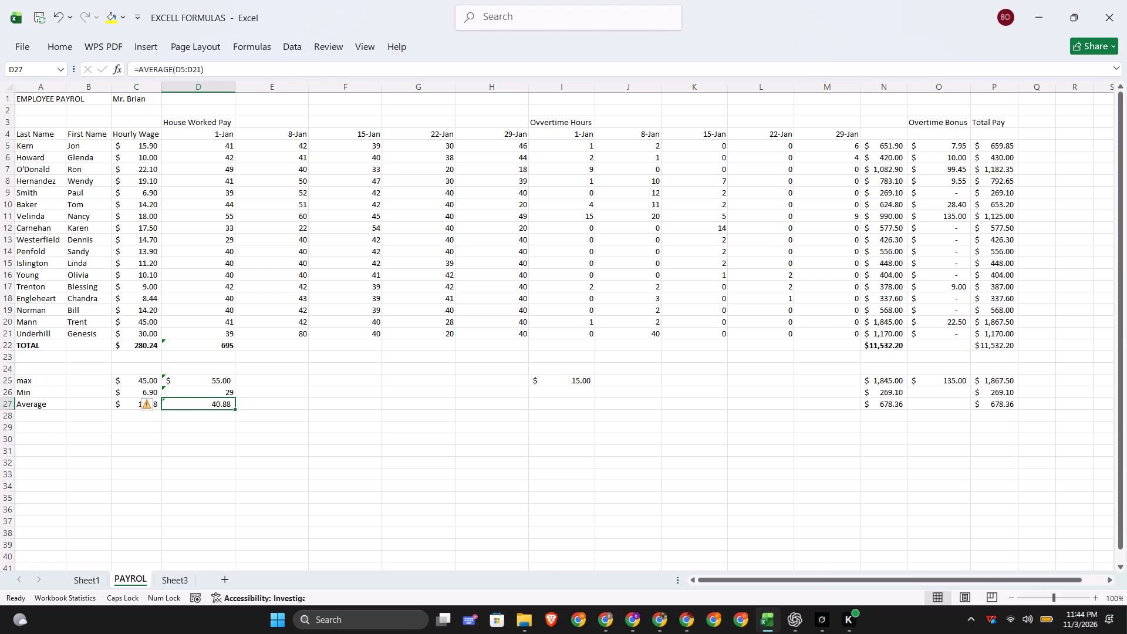
left_click(892, 424)
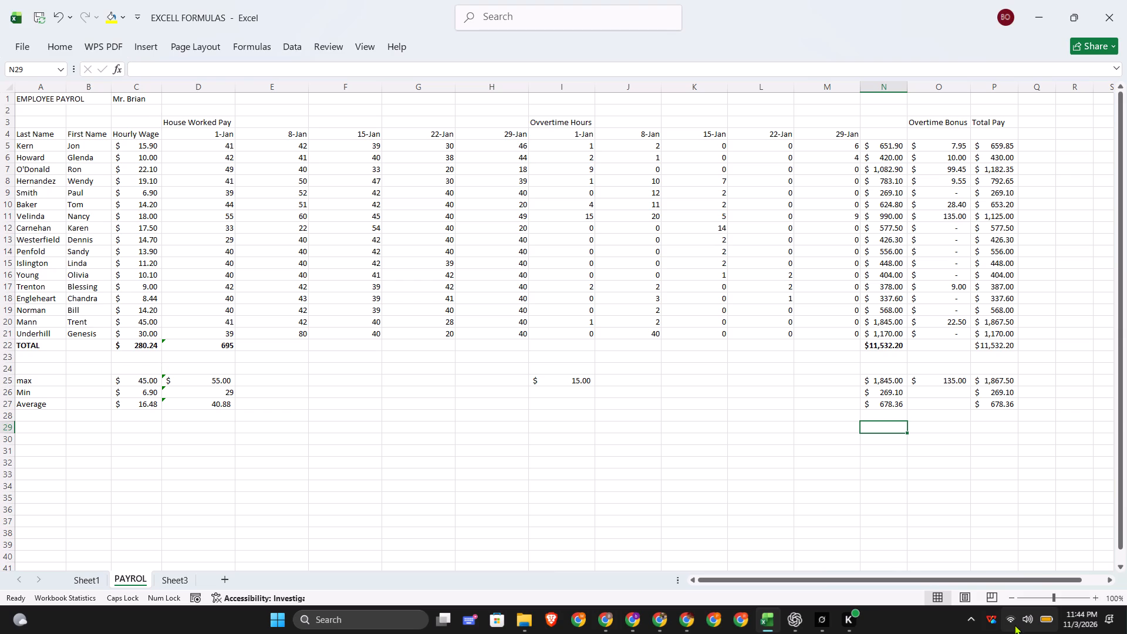
scroll(1013, 623, "up", 1)
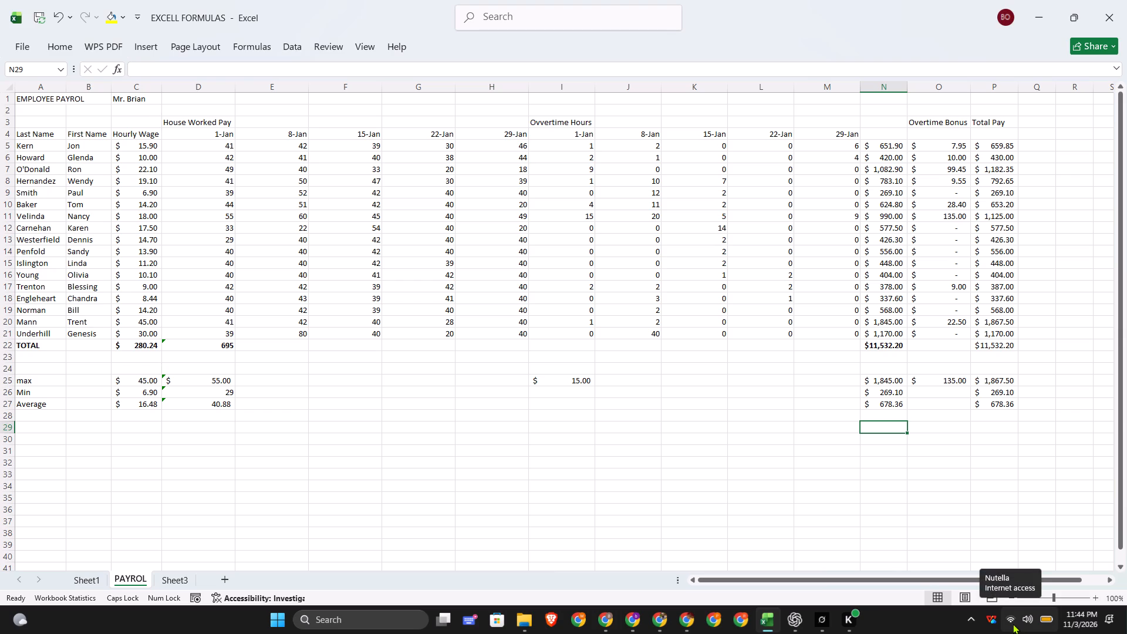
scroll(1013, 623, "up", 2)
left_click(857, 420)
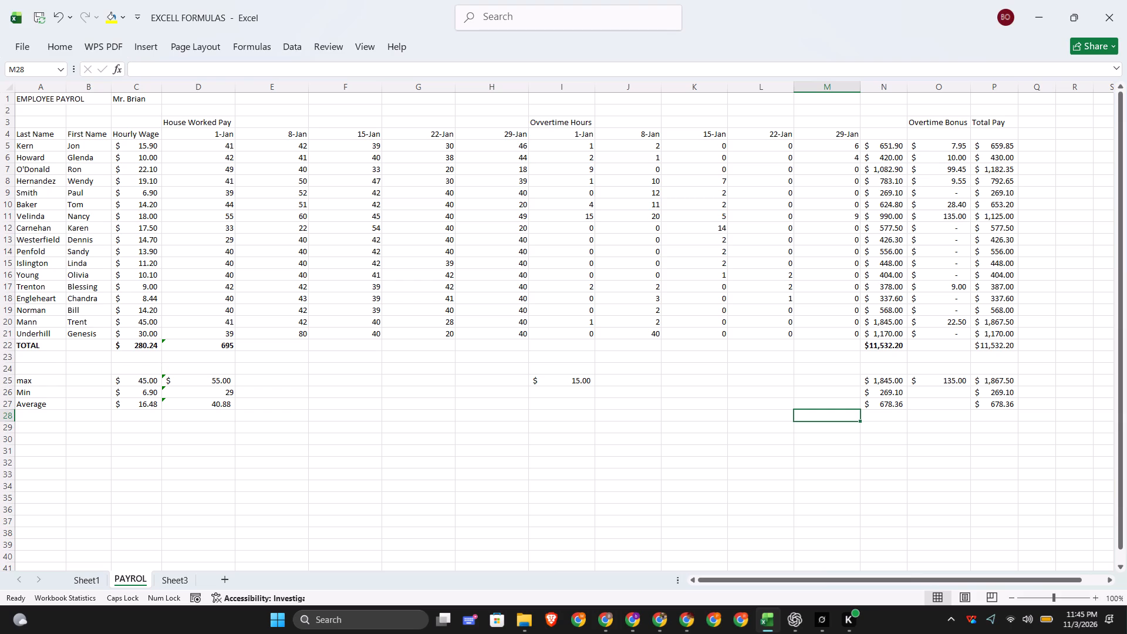
left_click(721, 316)
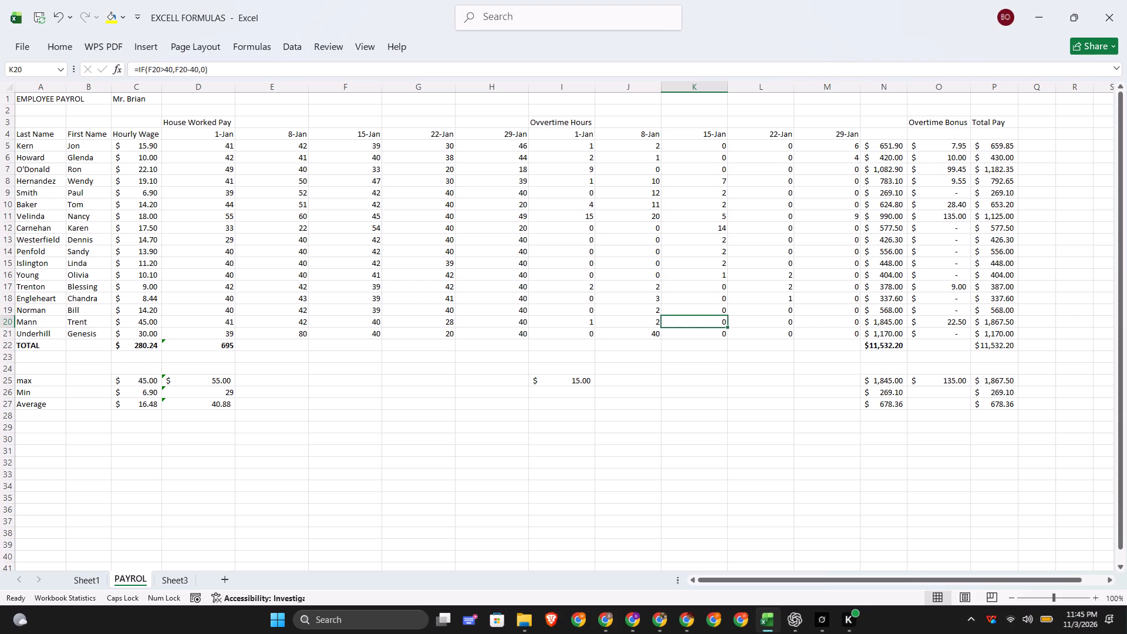
left_click(621, 310)
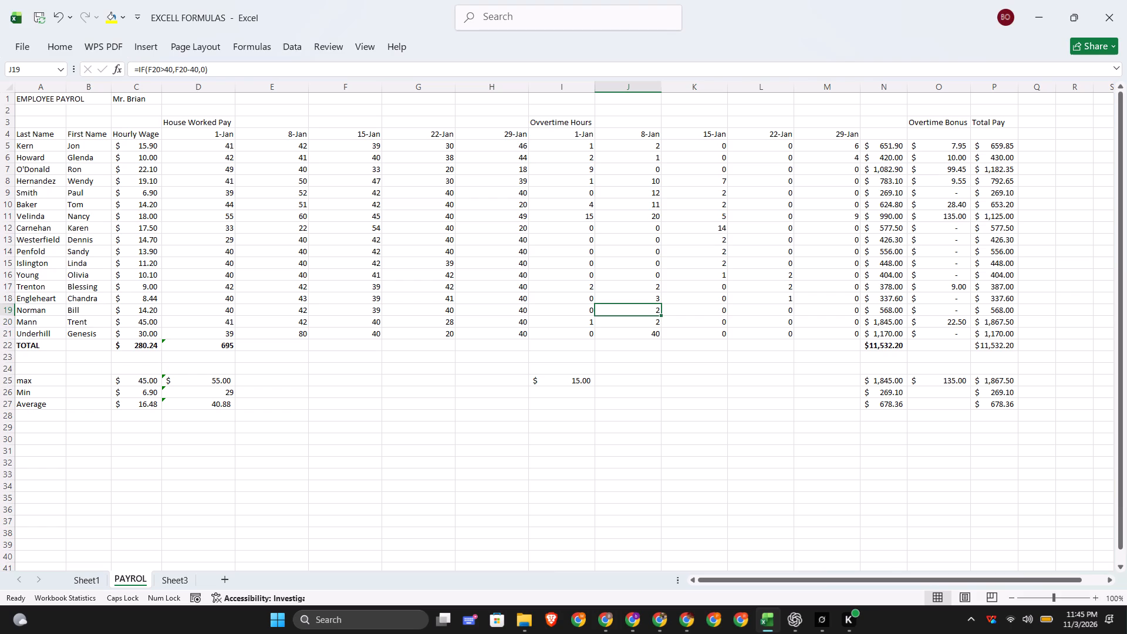
scroll(621, 310, "down", 3)
scroll(603, 320, "up", 4)
left_click(860, 305)
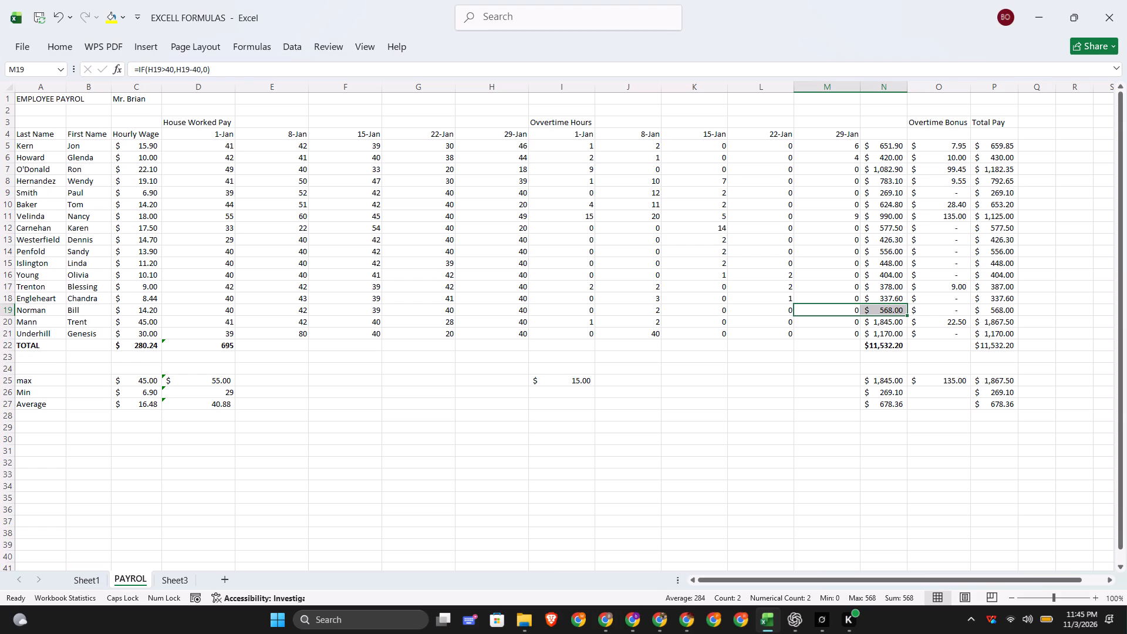
left_click(747, 370)
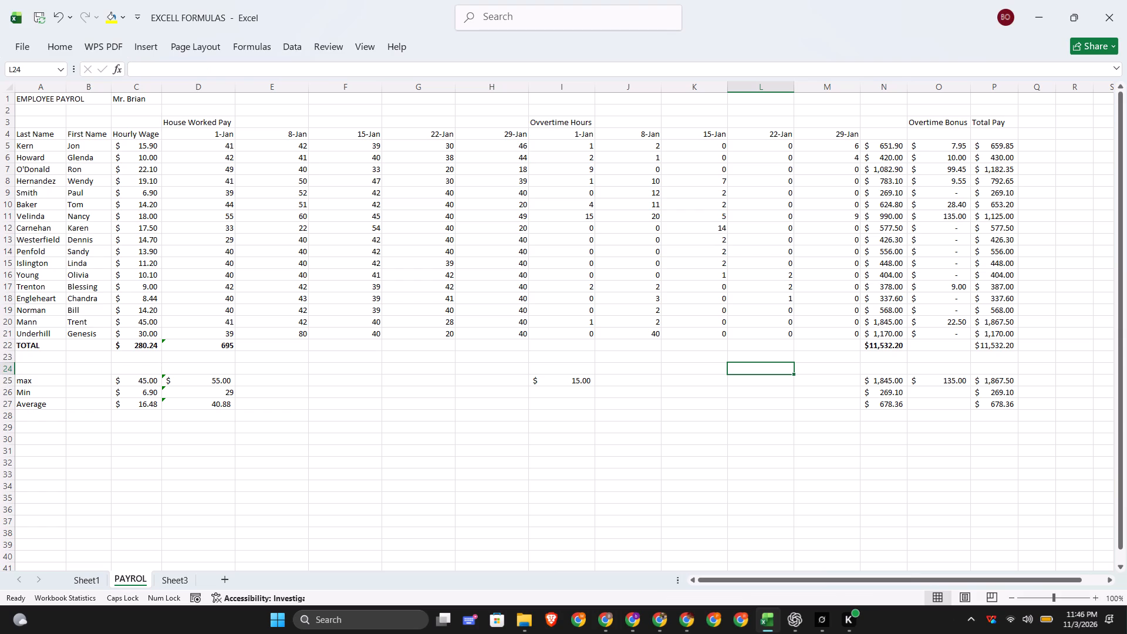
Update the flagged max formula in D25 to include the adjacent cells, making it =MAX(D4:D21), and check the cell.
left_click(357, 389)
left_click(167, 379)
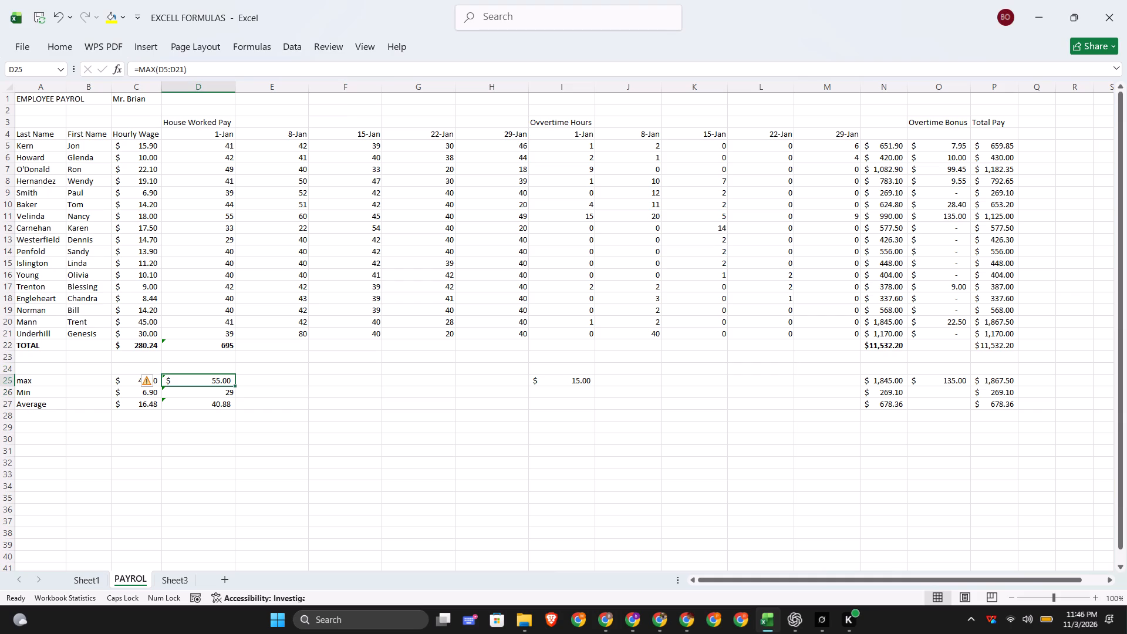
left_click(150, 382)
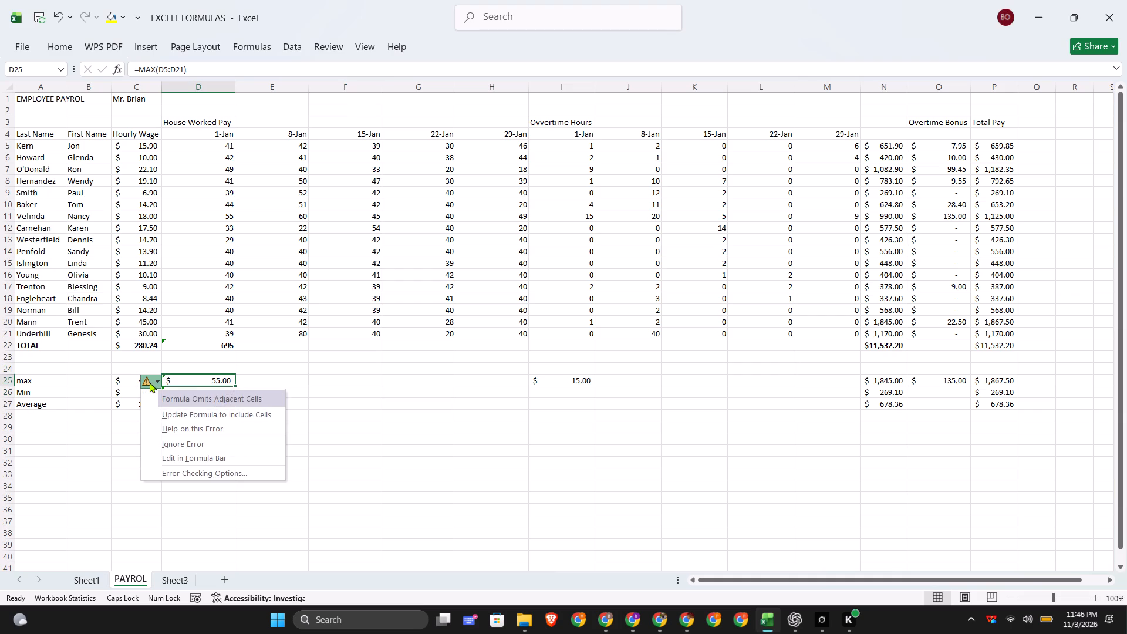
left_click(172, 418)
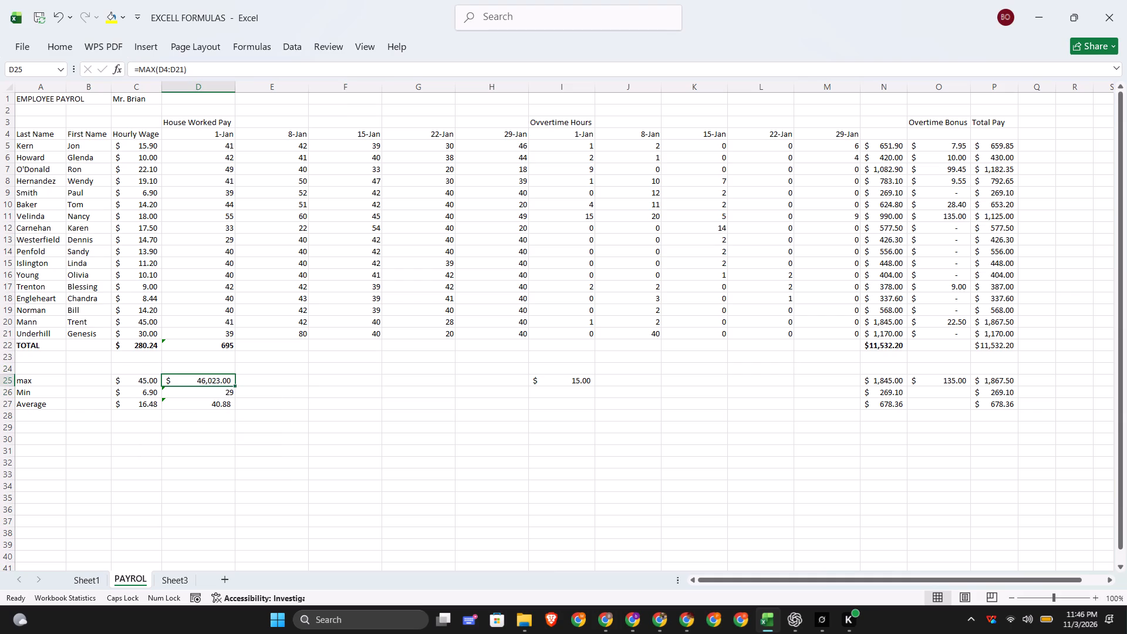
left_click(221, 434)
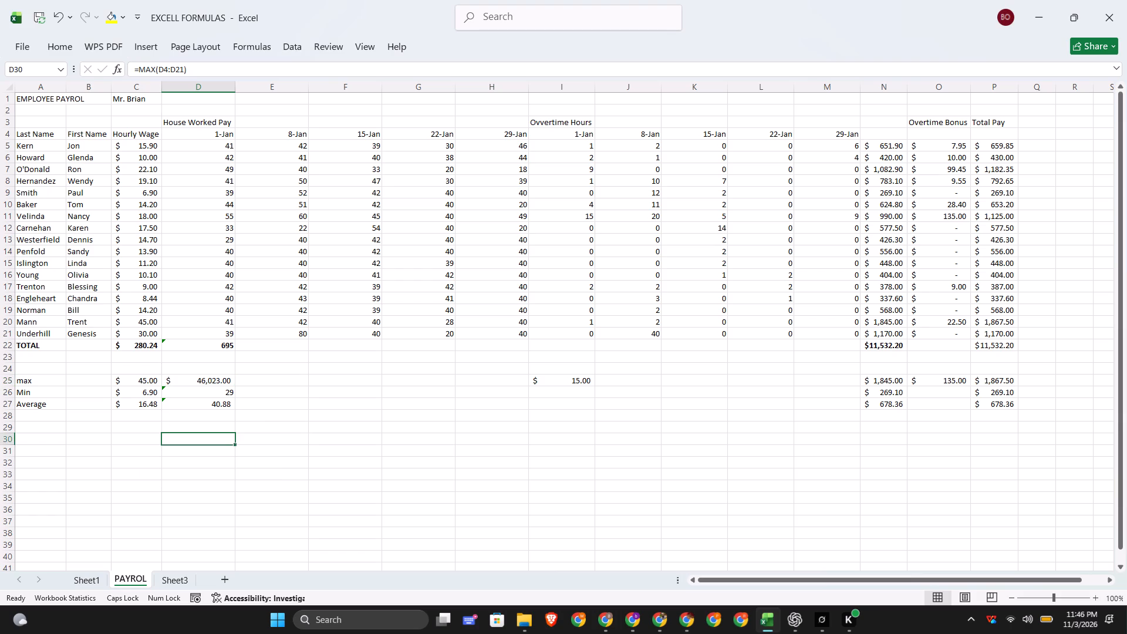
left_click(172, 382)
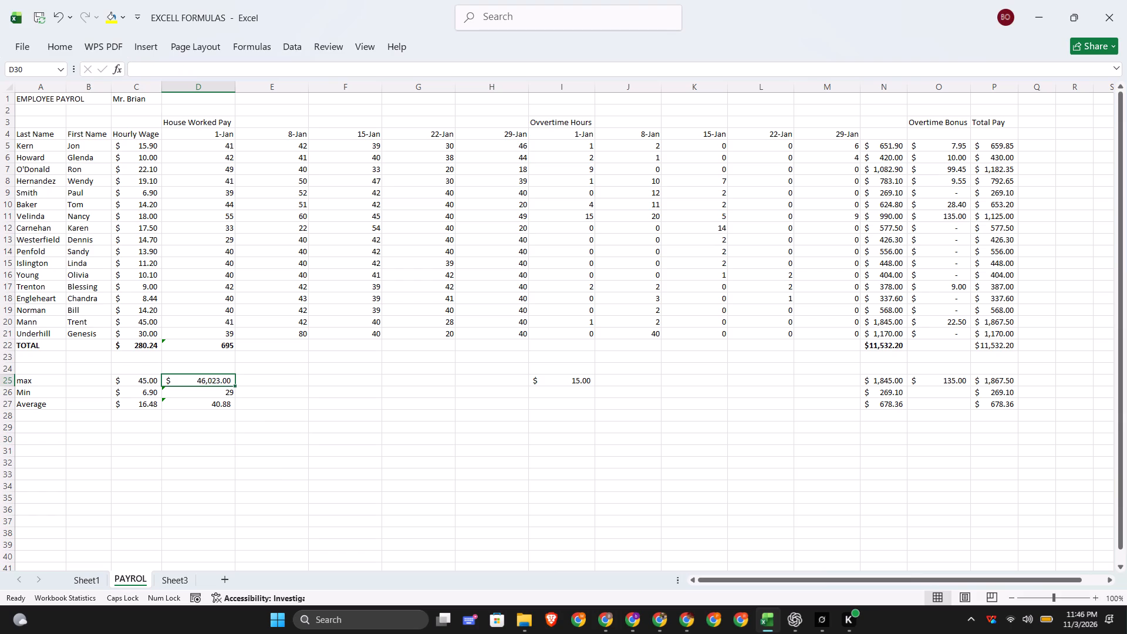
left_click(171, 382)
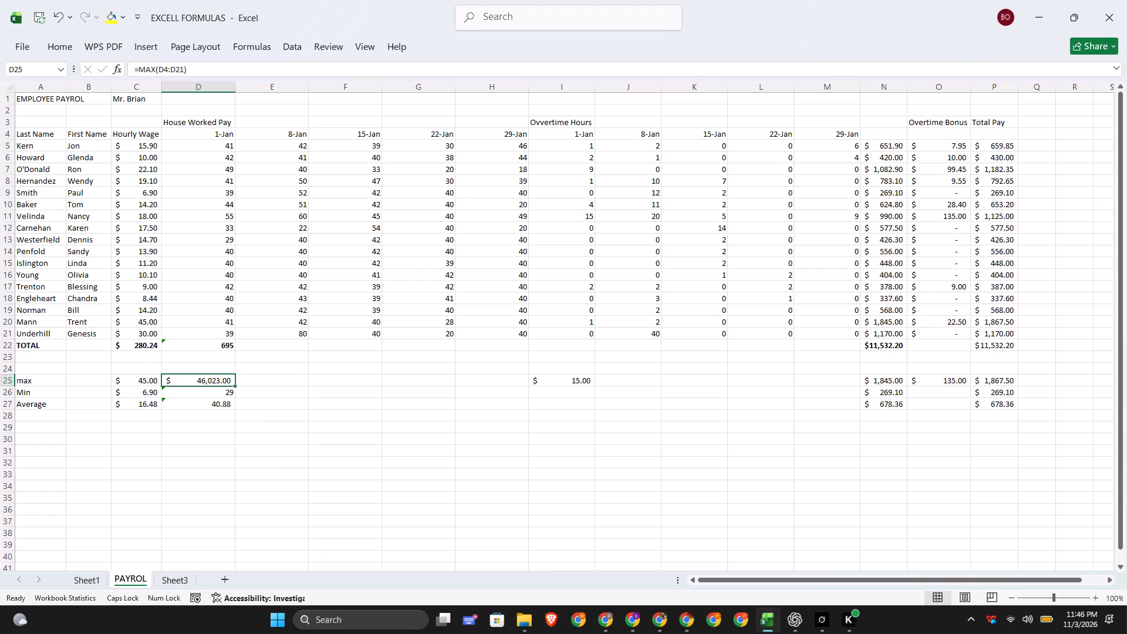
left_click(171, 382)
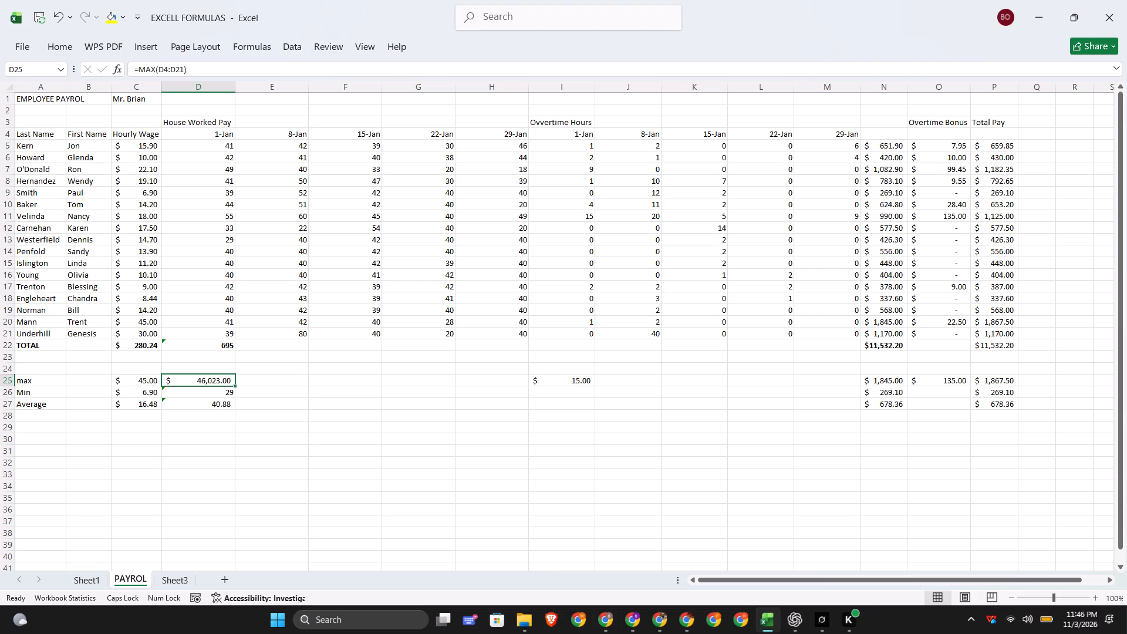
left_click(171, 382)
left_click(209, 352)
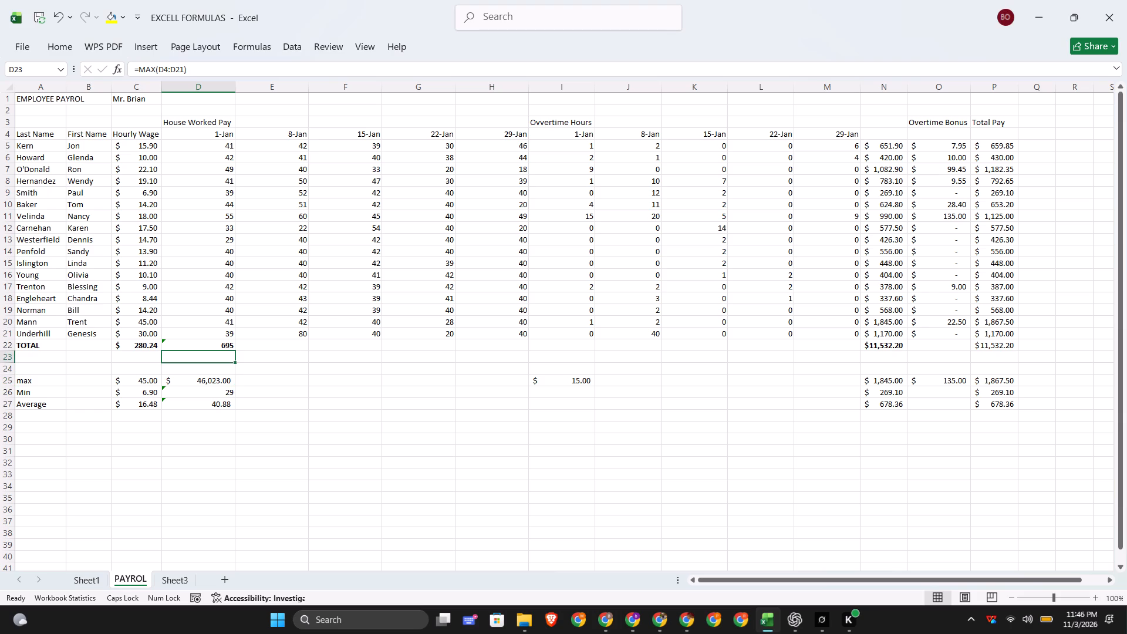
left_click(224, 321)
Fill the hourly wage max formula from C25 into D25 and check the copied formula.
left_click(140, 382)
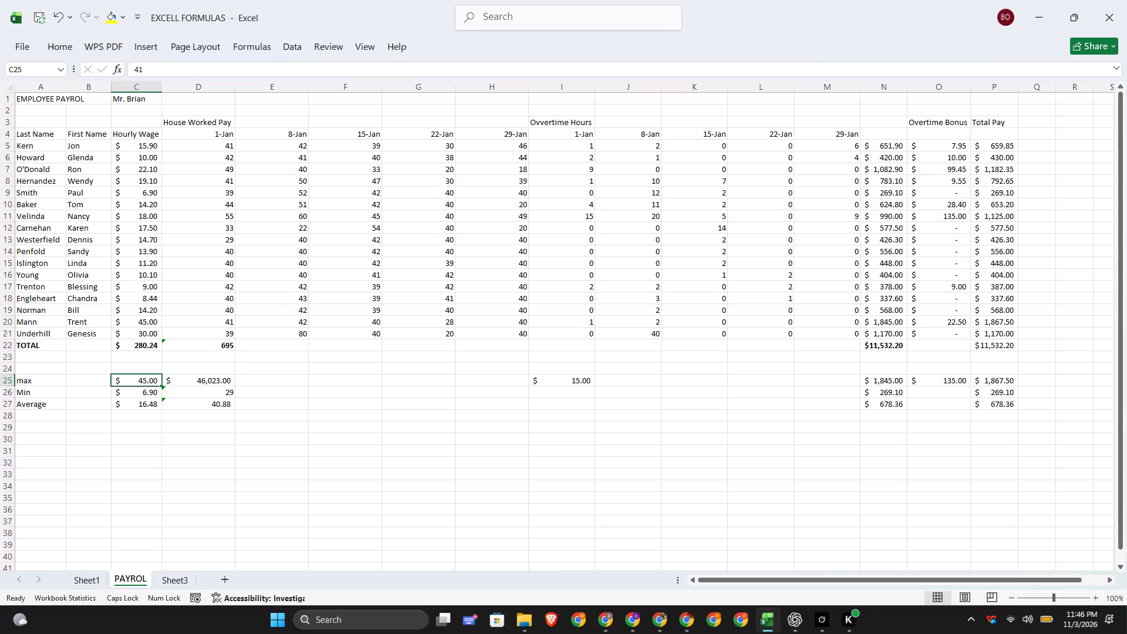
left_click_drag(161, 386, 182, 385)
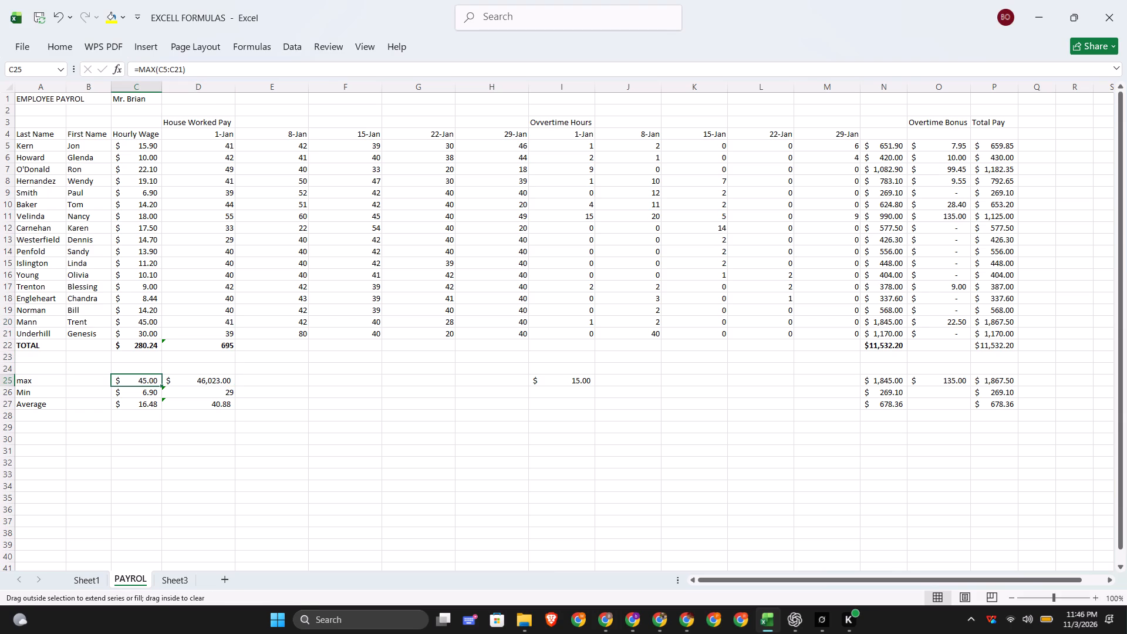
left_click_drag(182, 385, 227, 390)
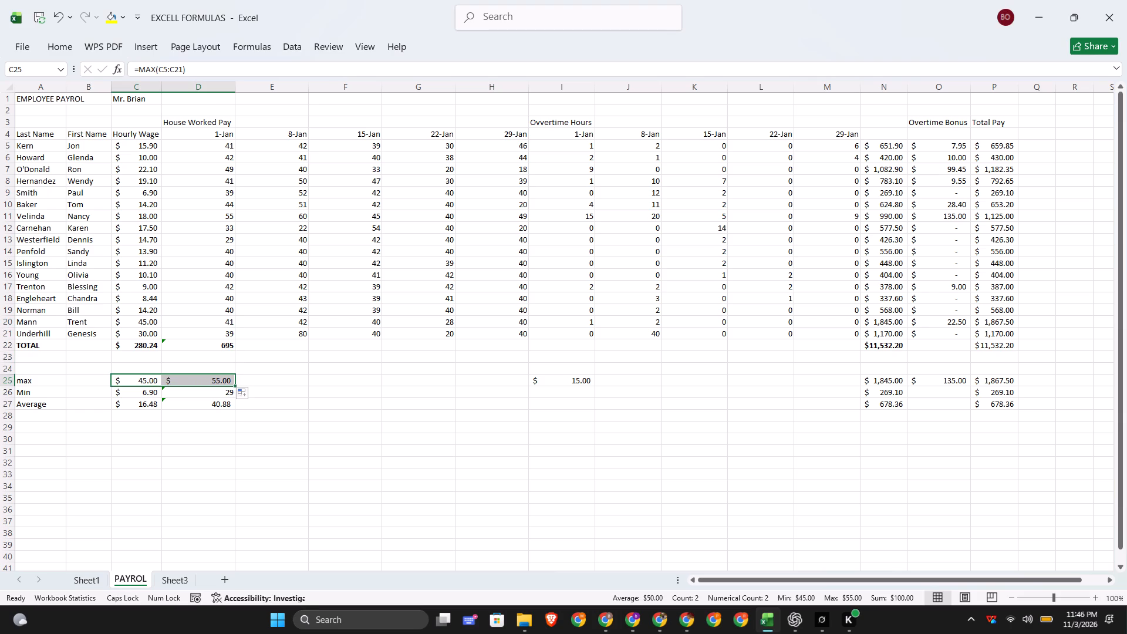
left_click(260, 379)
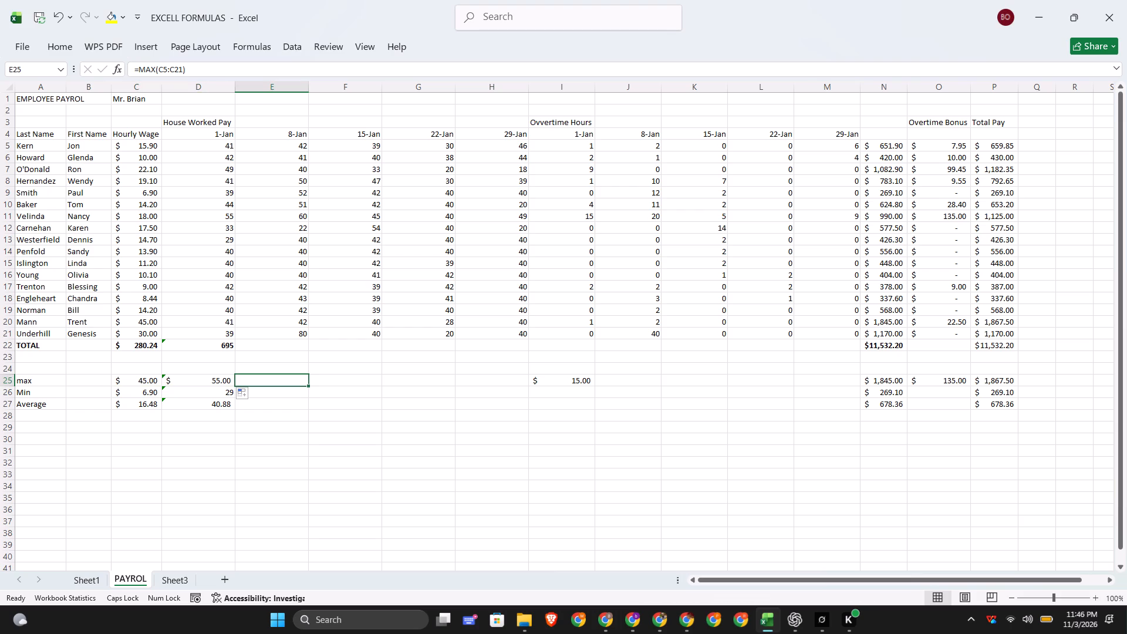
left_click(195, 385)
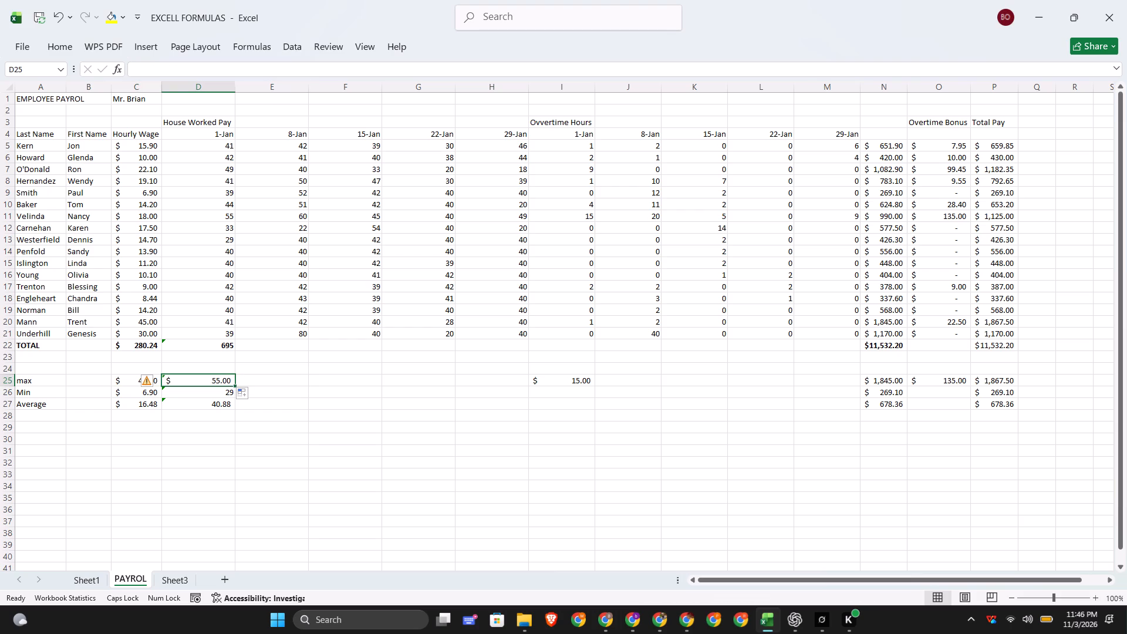
Fill the max formula from C25 across the max row through M25, the last overtime date column.
left_click(126, 379)
left_click_drag(161, 385, 220, 394)
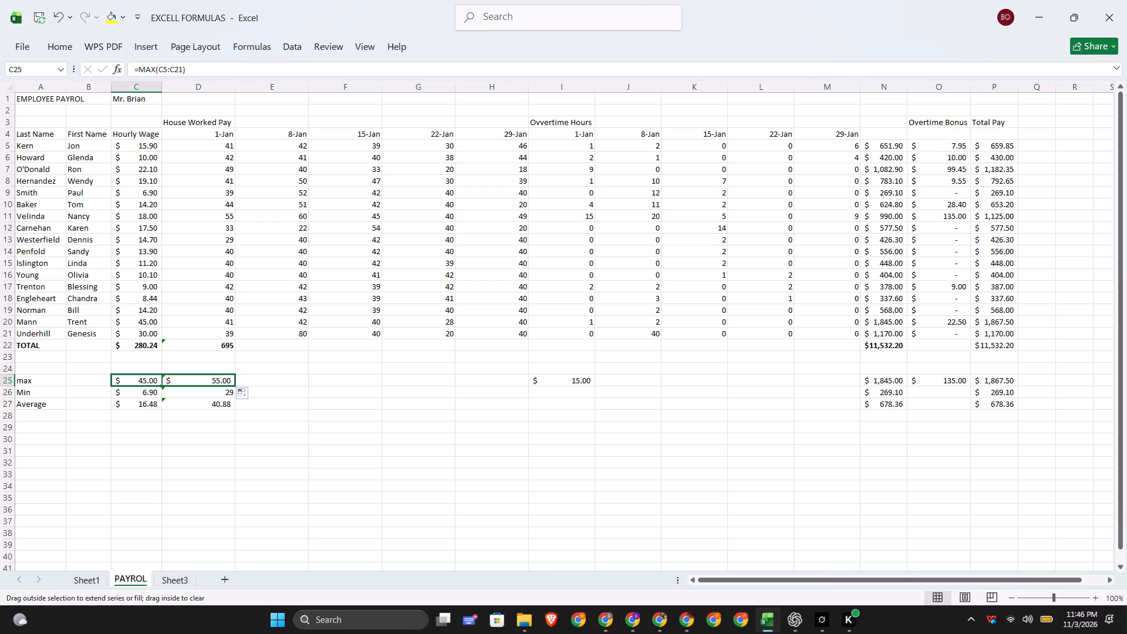
left_click_drag(220, 394, 491, 394)
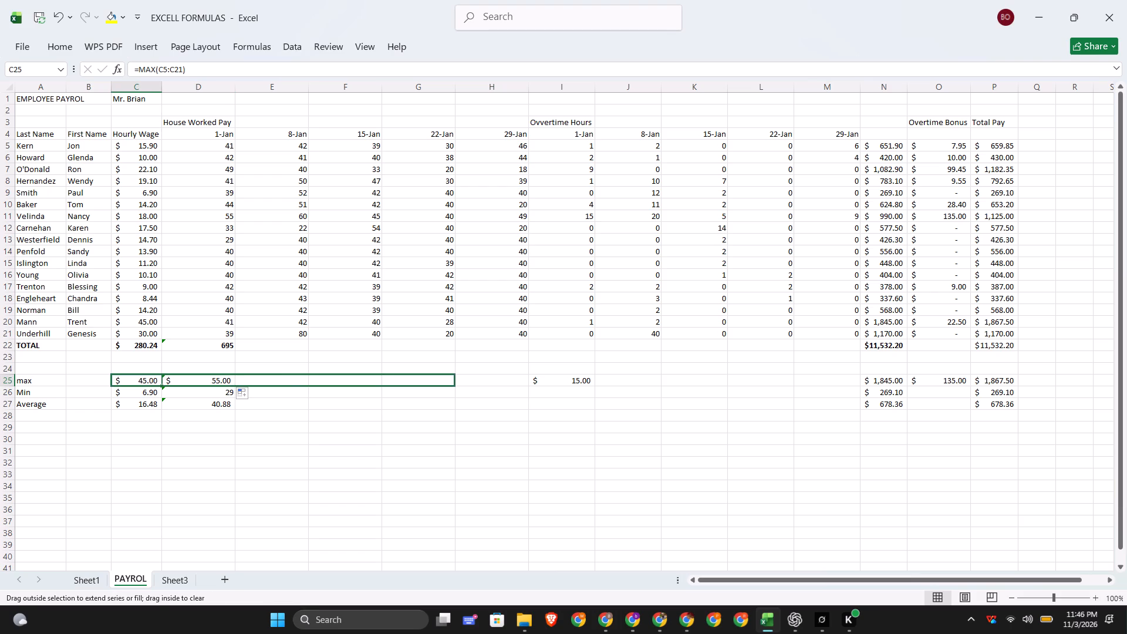
left_click_drag(491, 394, 816, 396)
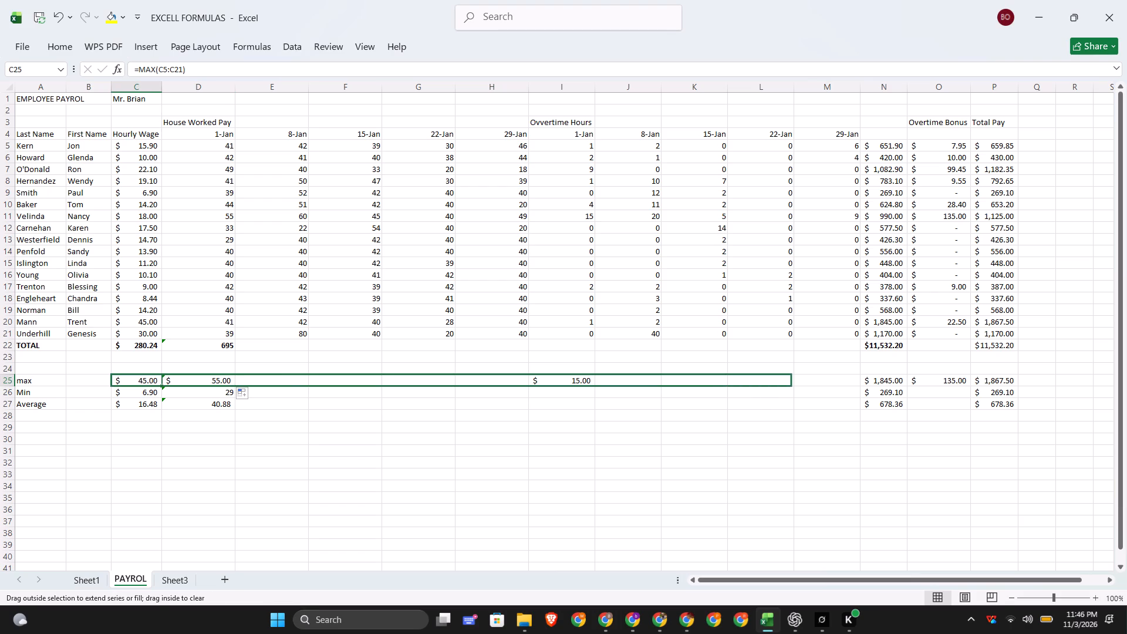
left_click_drag(816, 396, 838, 383)
left_click_drag(838, 383, 838, 383)
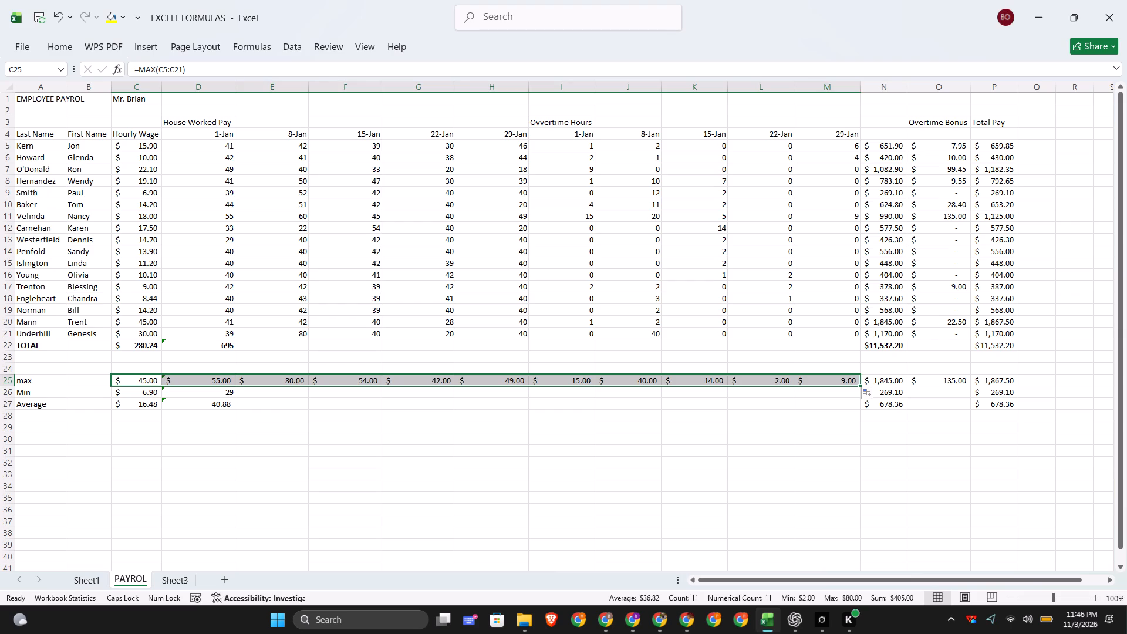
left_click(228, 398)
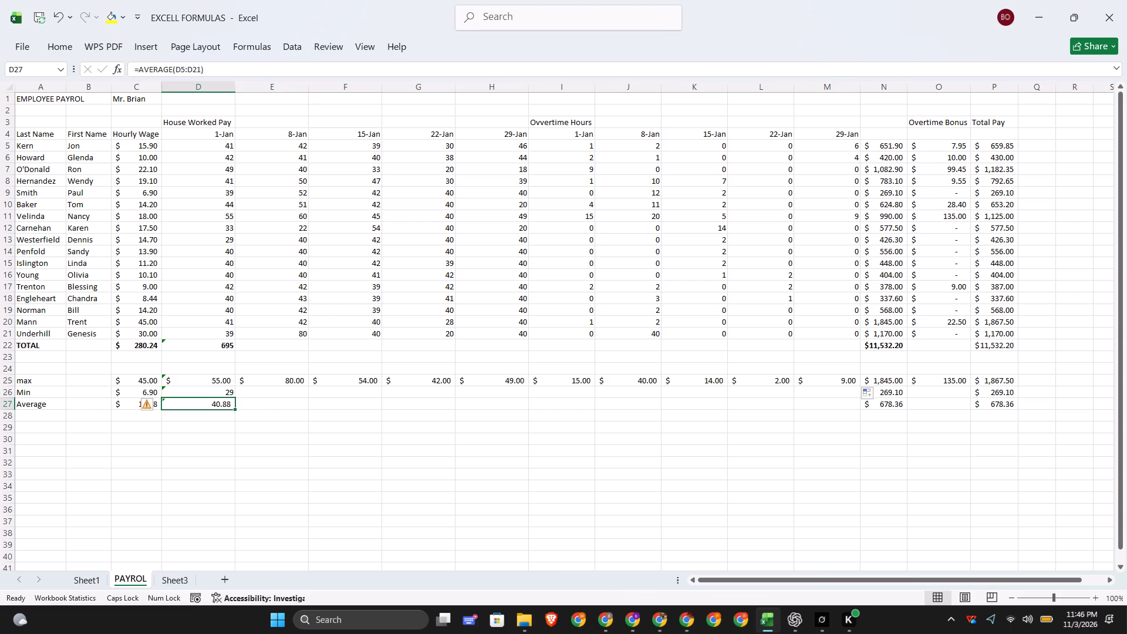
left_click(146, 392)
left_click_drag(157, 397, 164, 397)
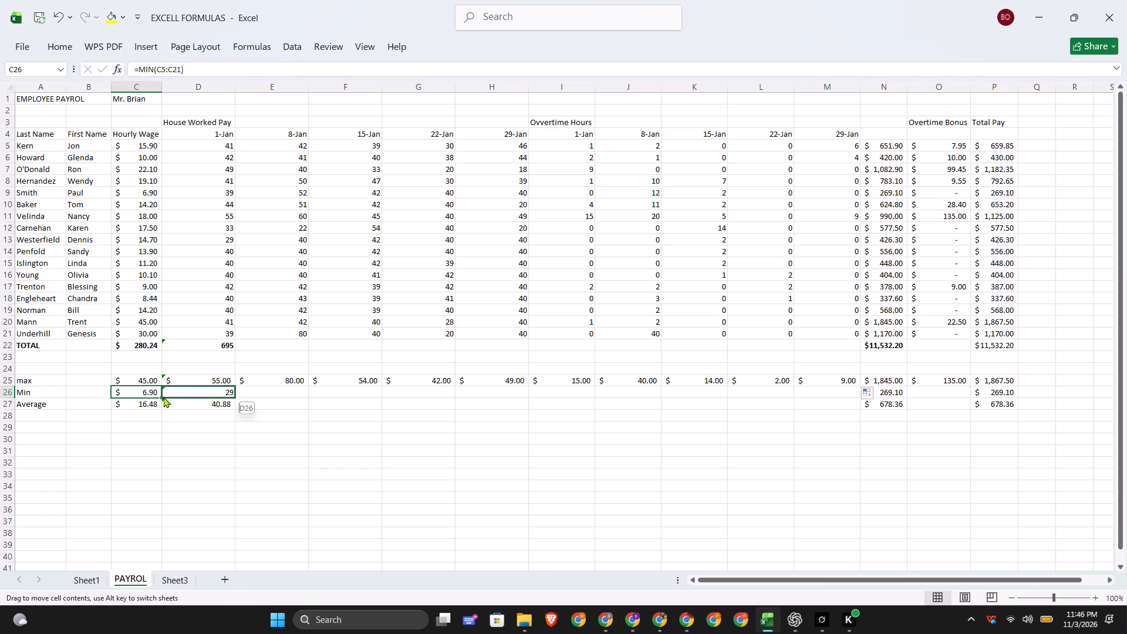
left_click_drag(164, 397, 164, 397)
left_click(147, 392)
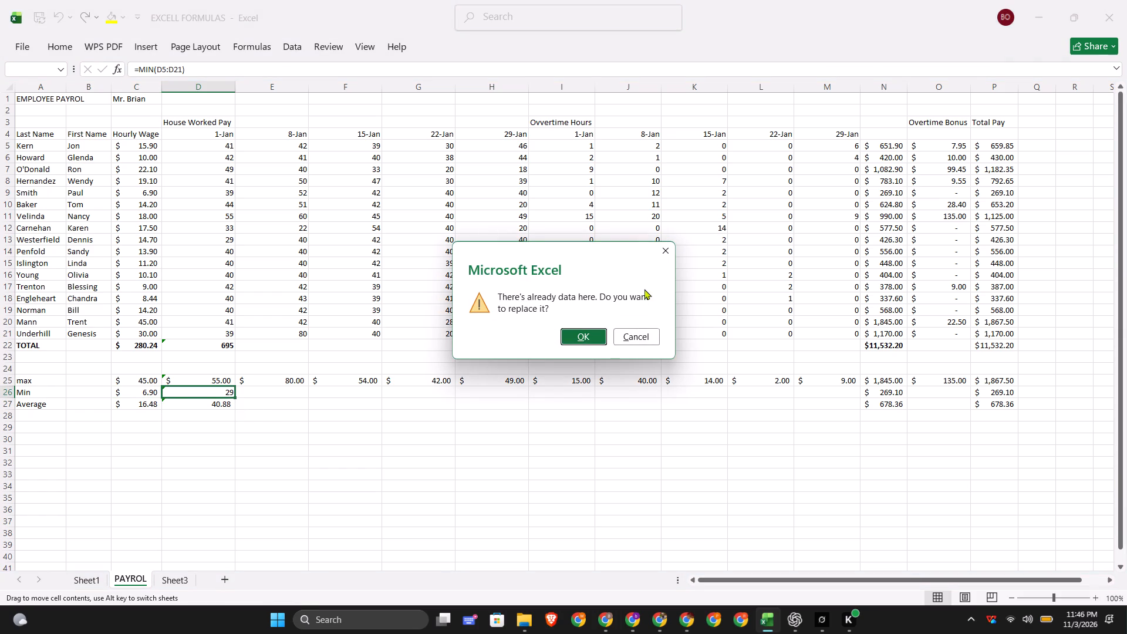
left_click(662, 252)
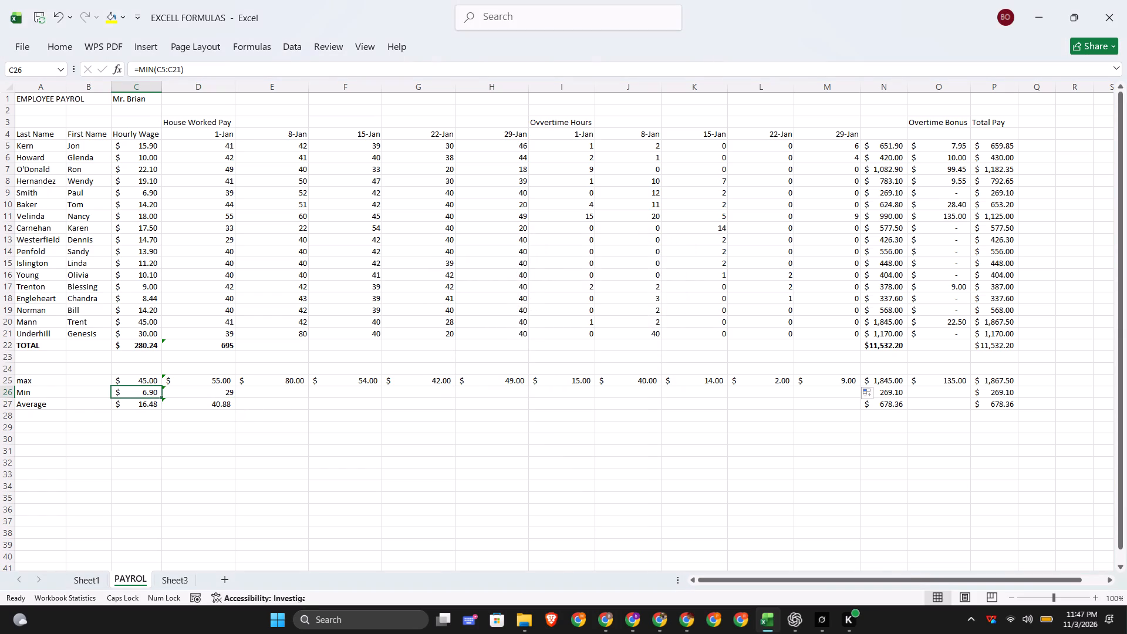
Fill the hourly wage Min formula from C26 across the Min row through M26, the last overtime date column.
left_click_drag(163, 397, 303, 393)
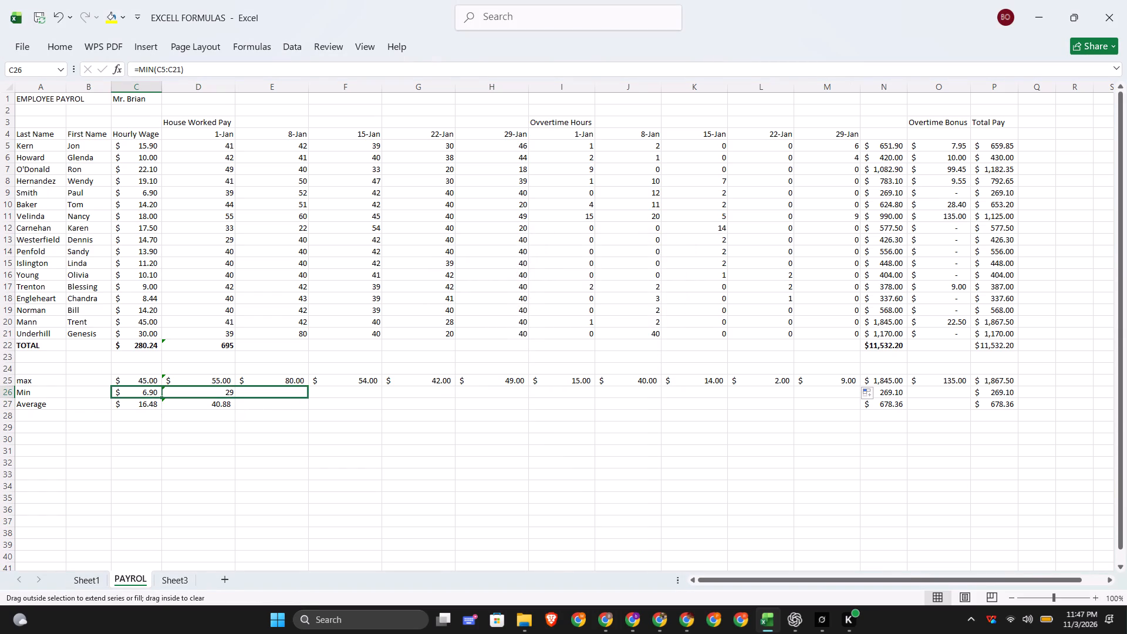
left_click_drag(303, 393, 860, 399)
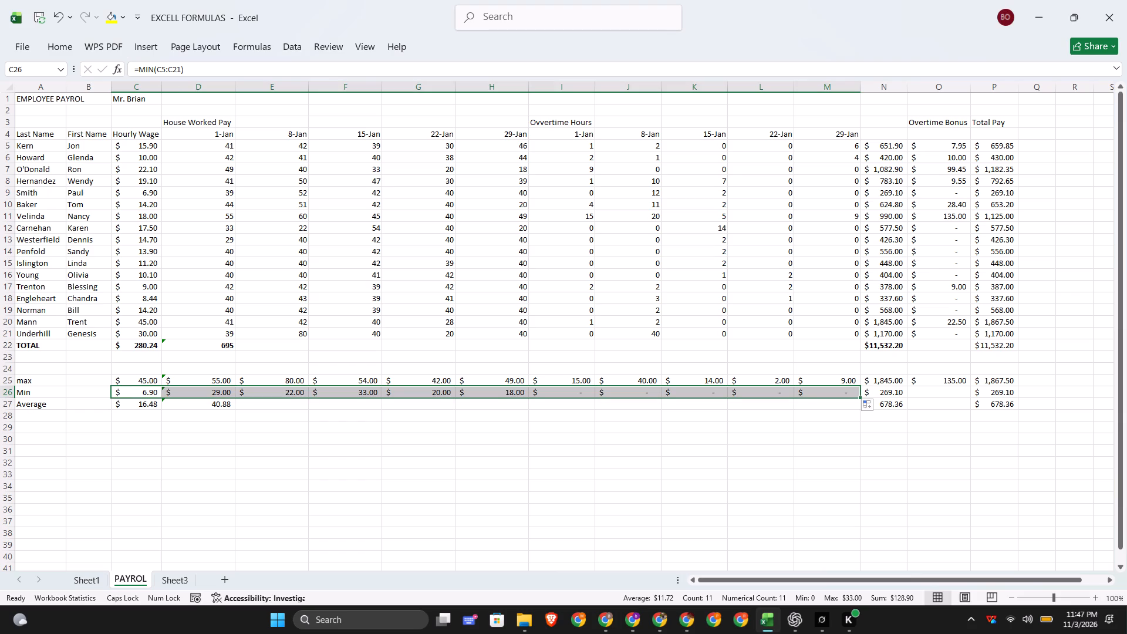
left_click(630, 391)
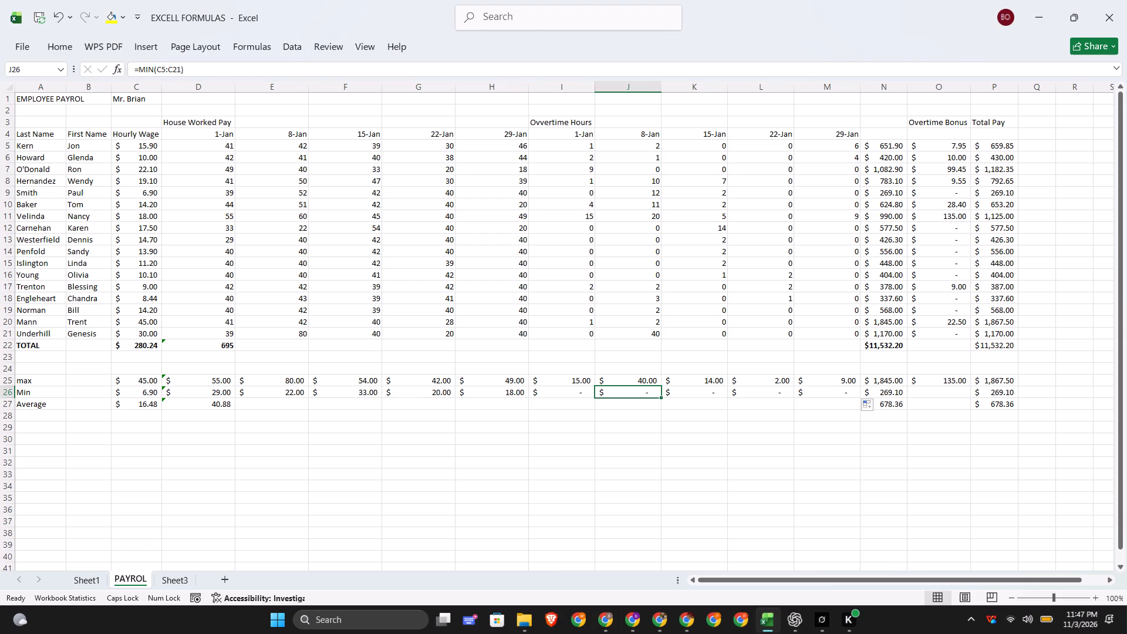
Fill the hourly wage Average formula from C27 across the Average row through M27, the last overtime date column.
left_click(192, 410)
left_click(155, 404)
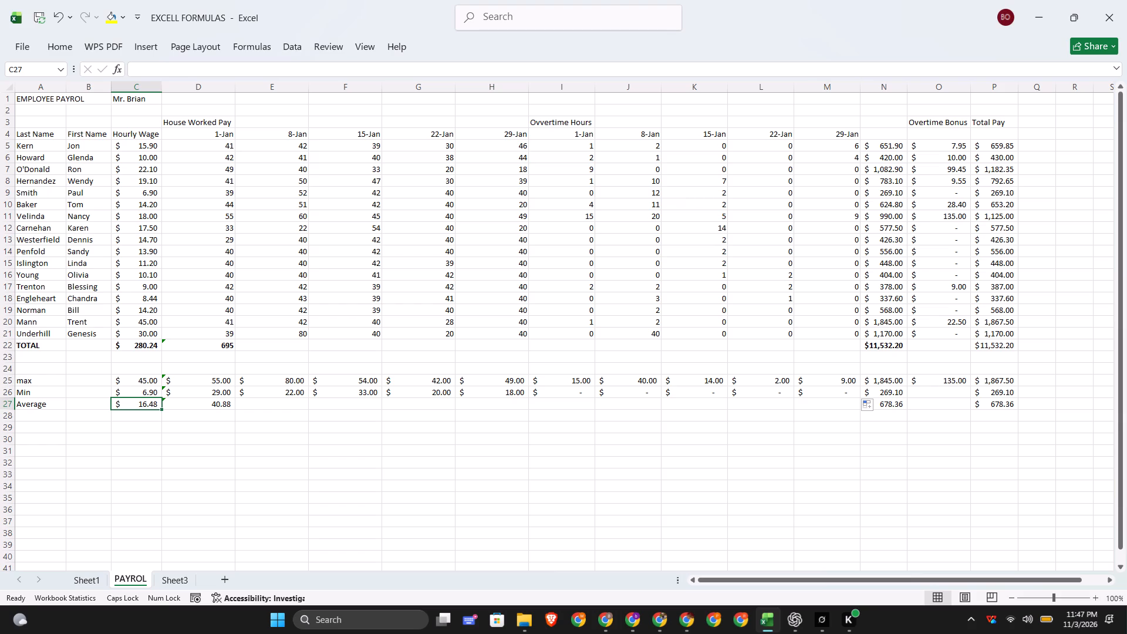
left_click_drag(159, 407, 693, 431)
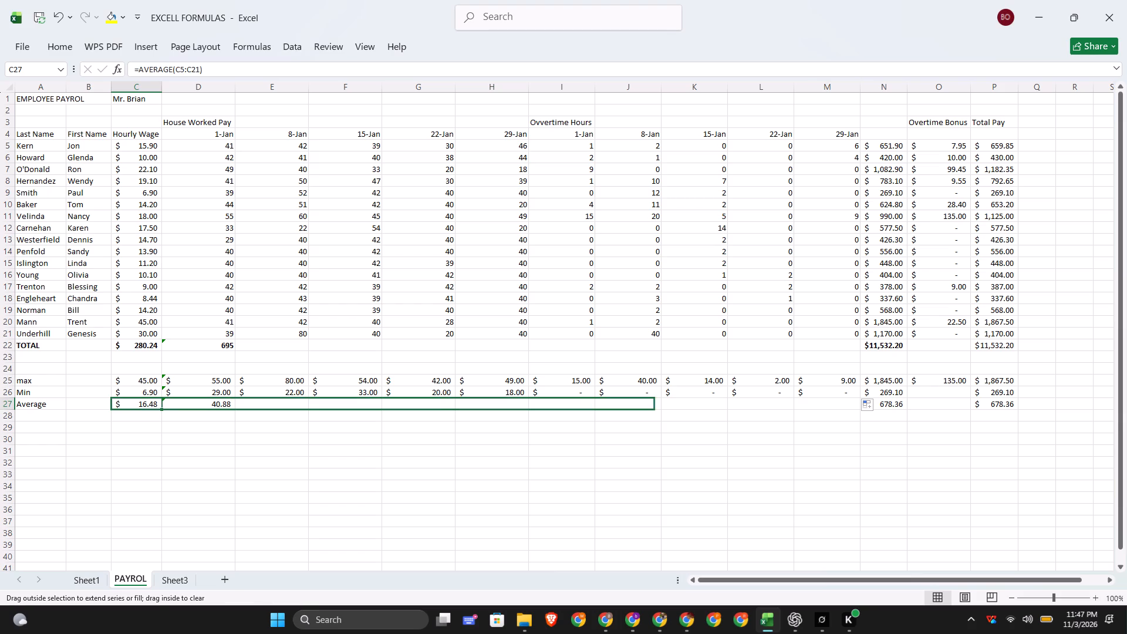
left_click_drag(693, 431, 865, 413)
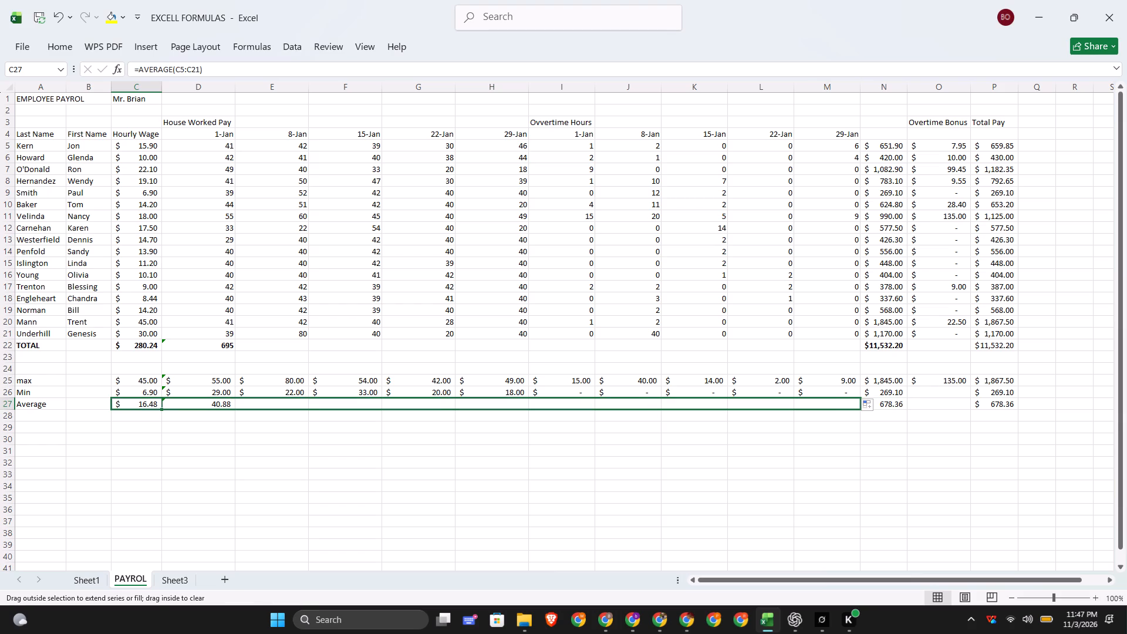
left_click_drag(865, 413, 862, 412)
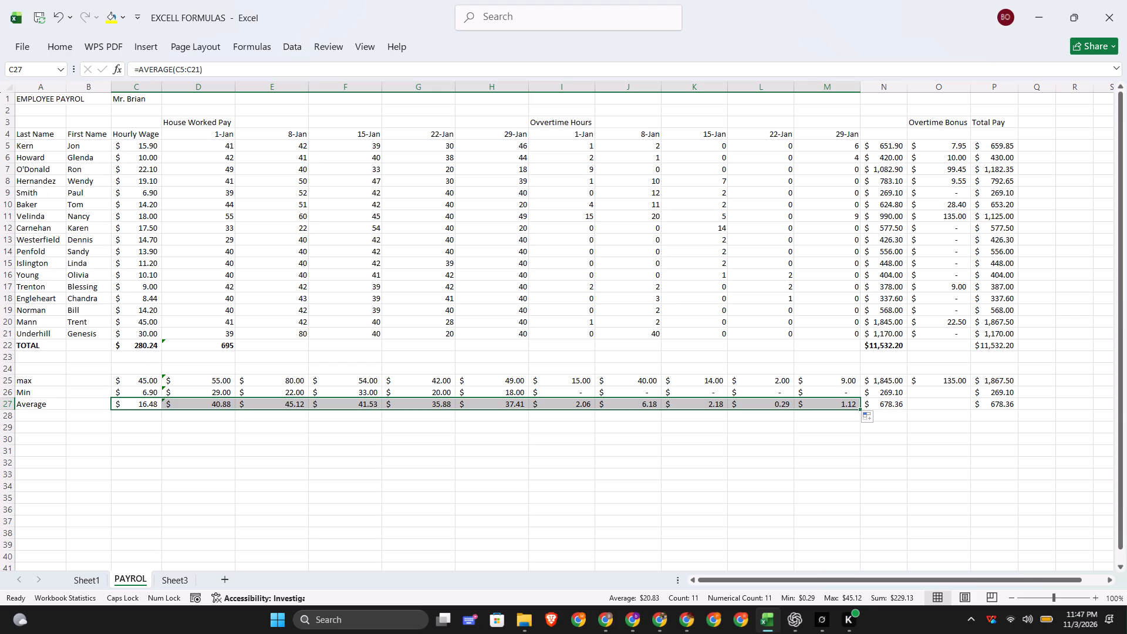
left_click(660, 460)
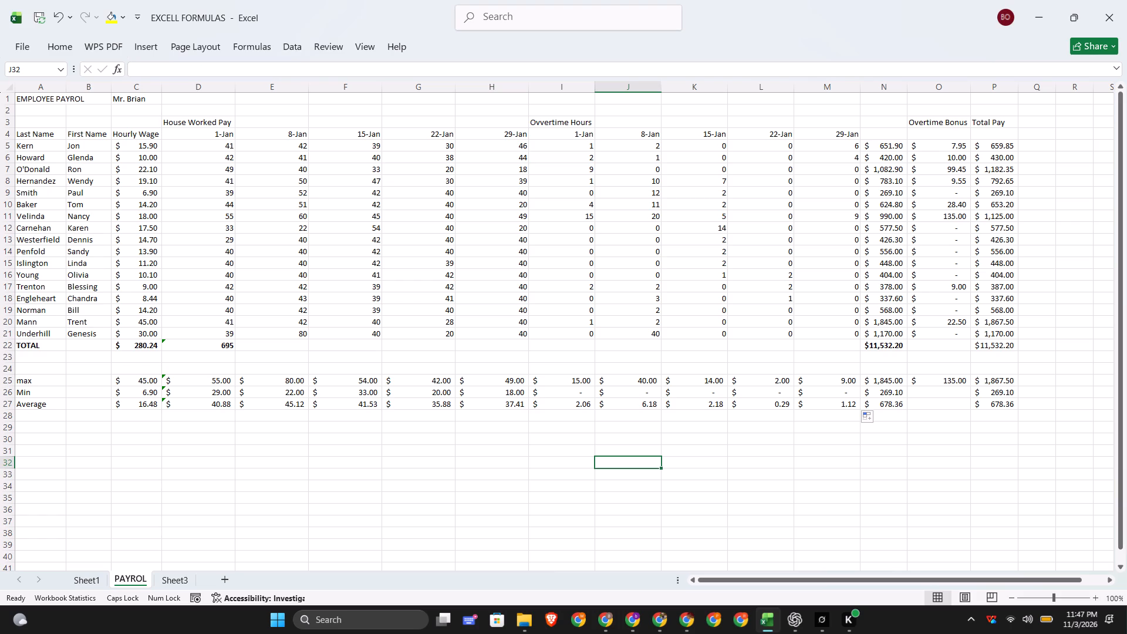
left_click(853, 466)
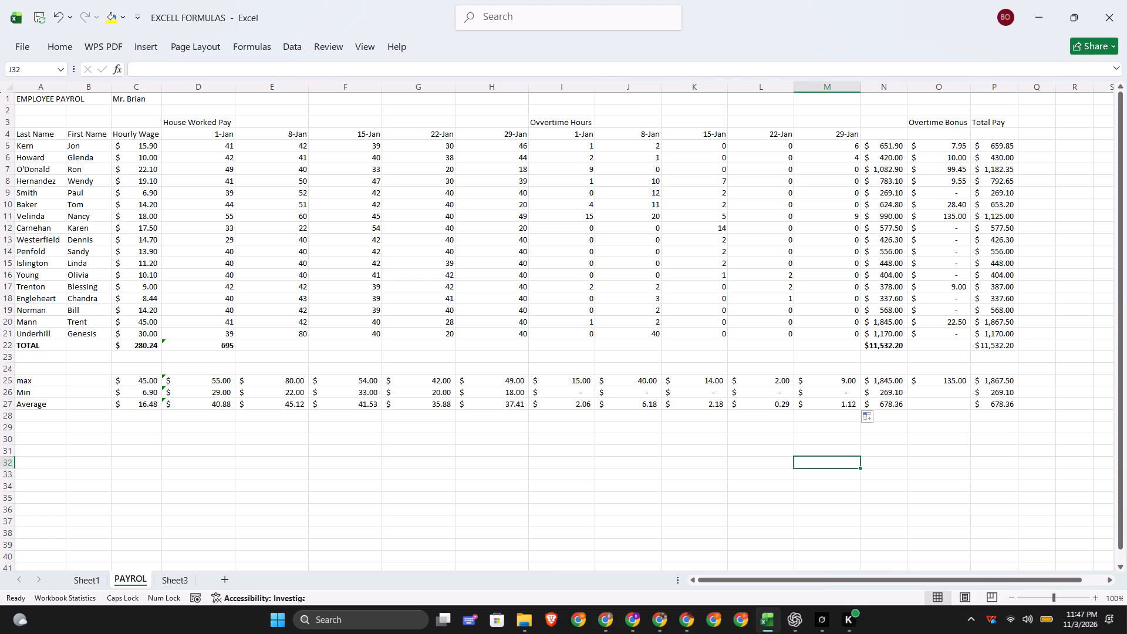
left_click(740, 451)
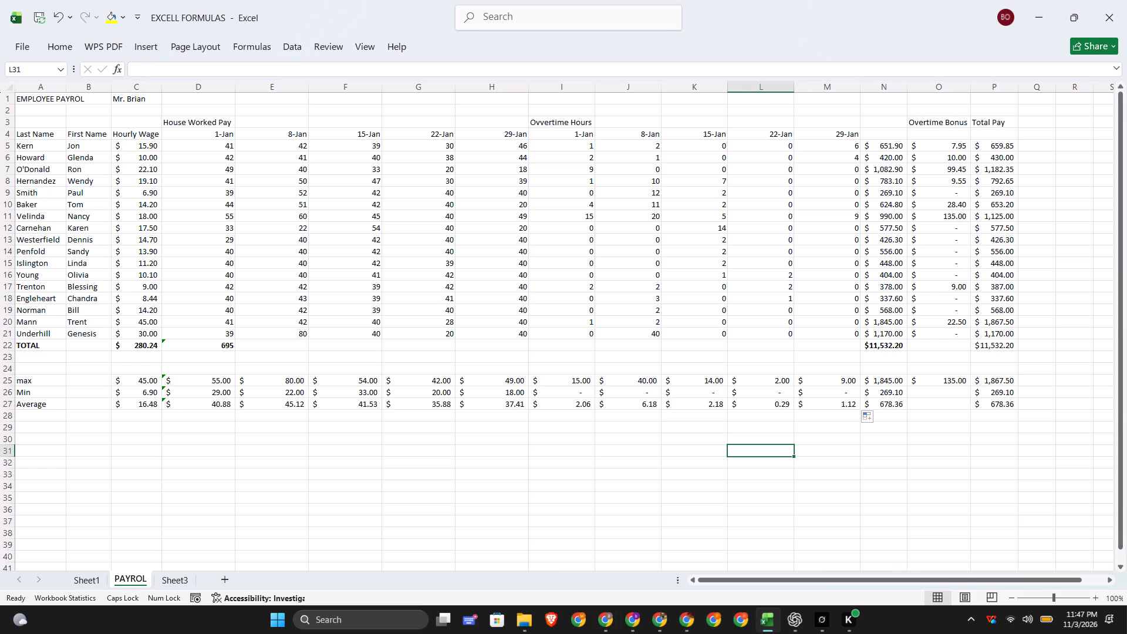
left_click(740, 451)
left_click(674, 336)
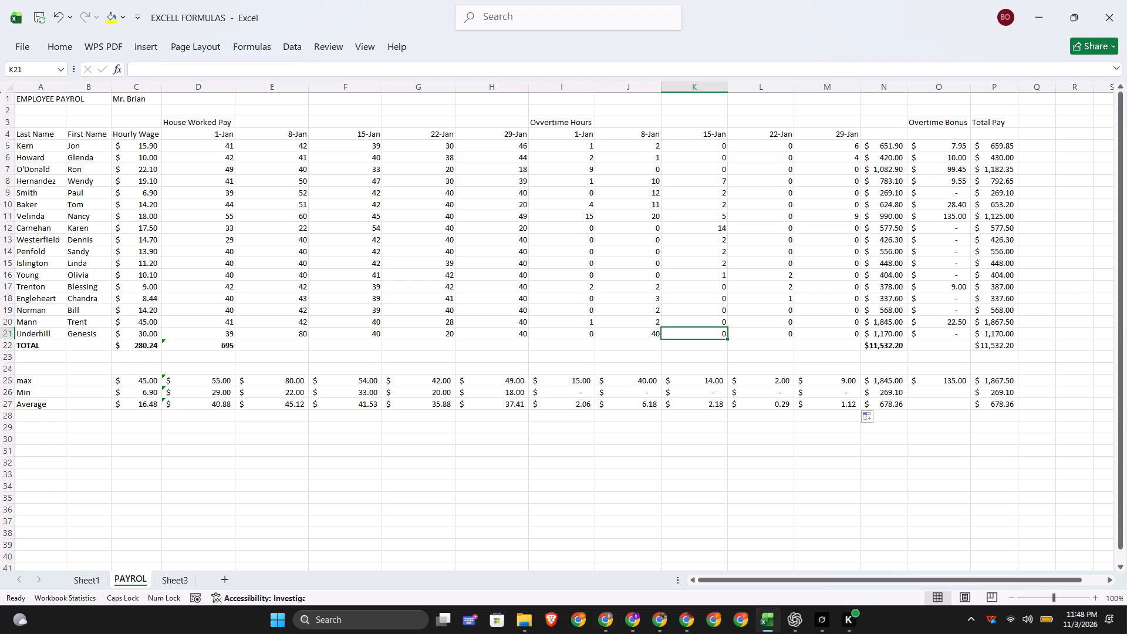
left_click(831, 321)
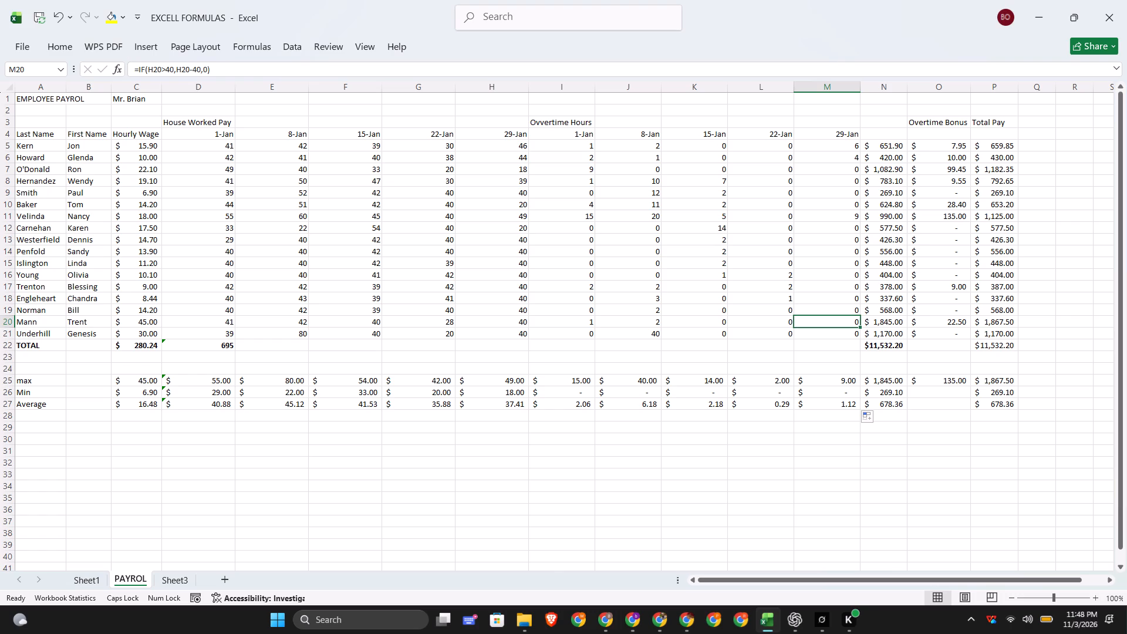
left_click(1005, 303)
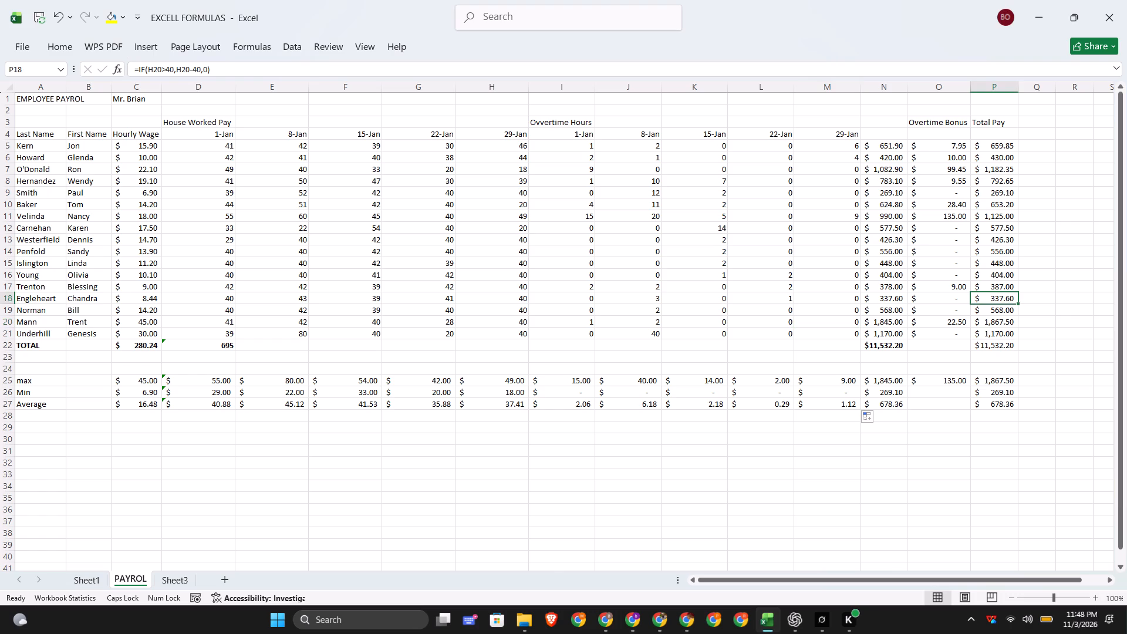
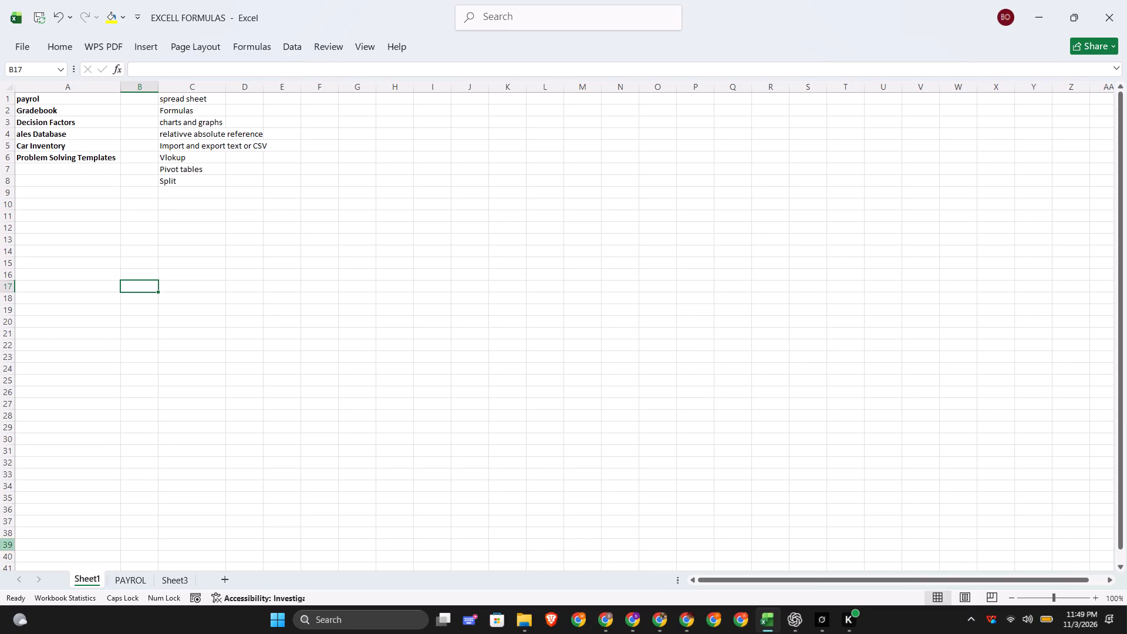
Switch to the PAYROL sheet and inspect the pay formula in N19 and the overtime formula in M18.
left_click(116, 581)
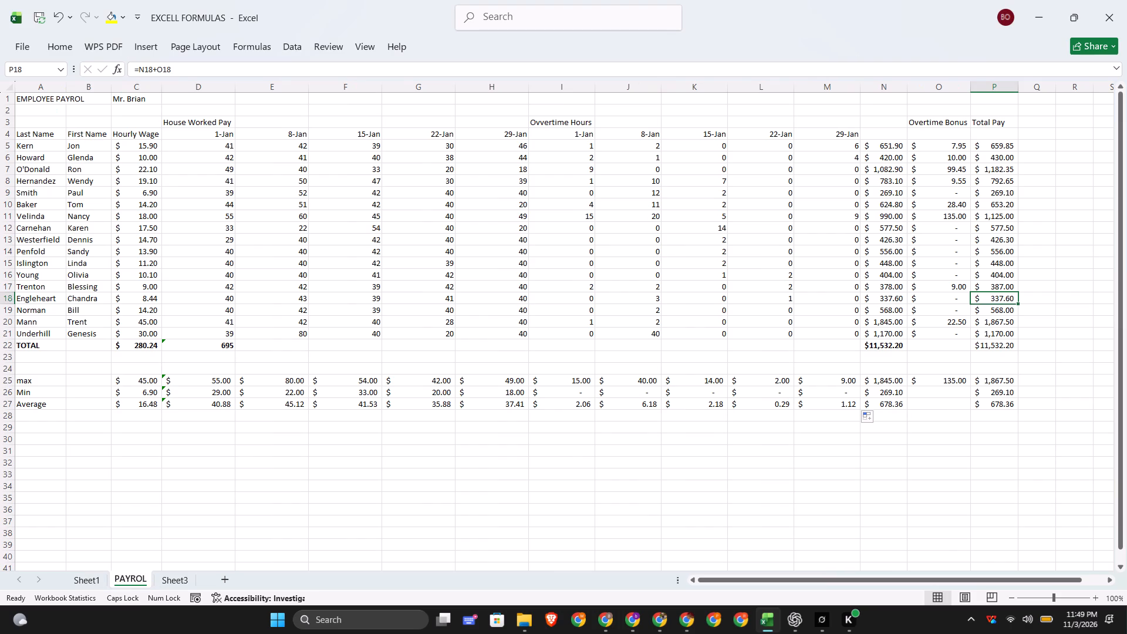
left_click(367, 450)
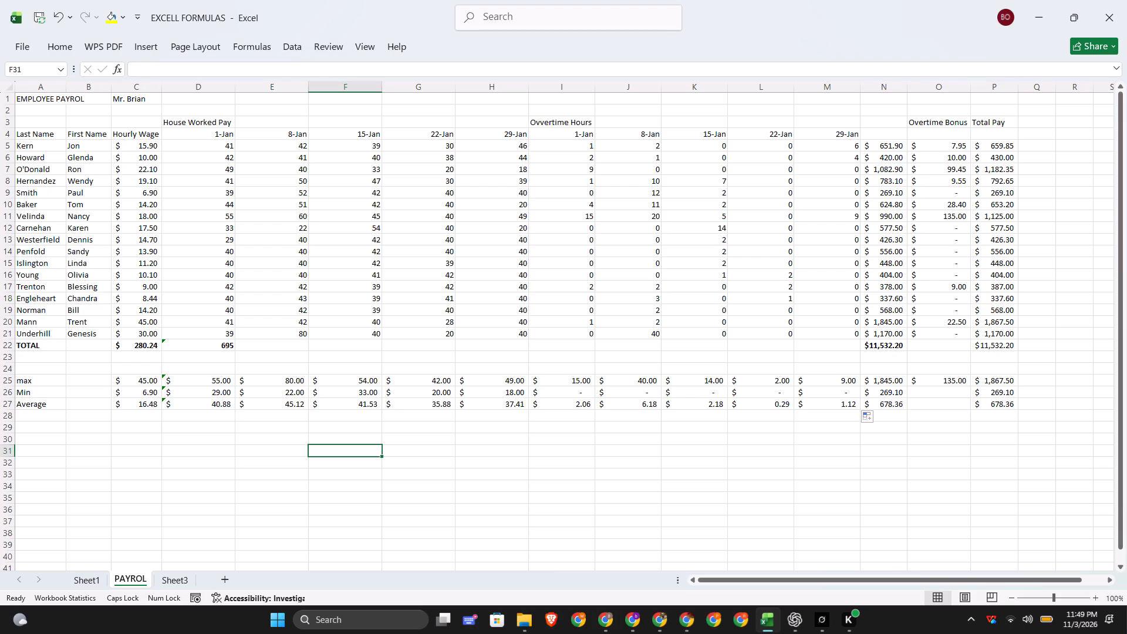
left_click(865, 307)
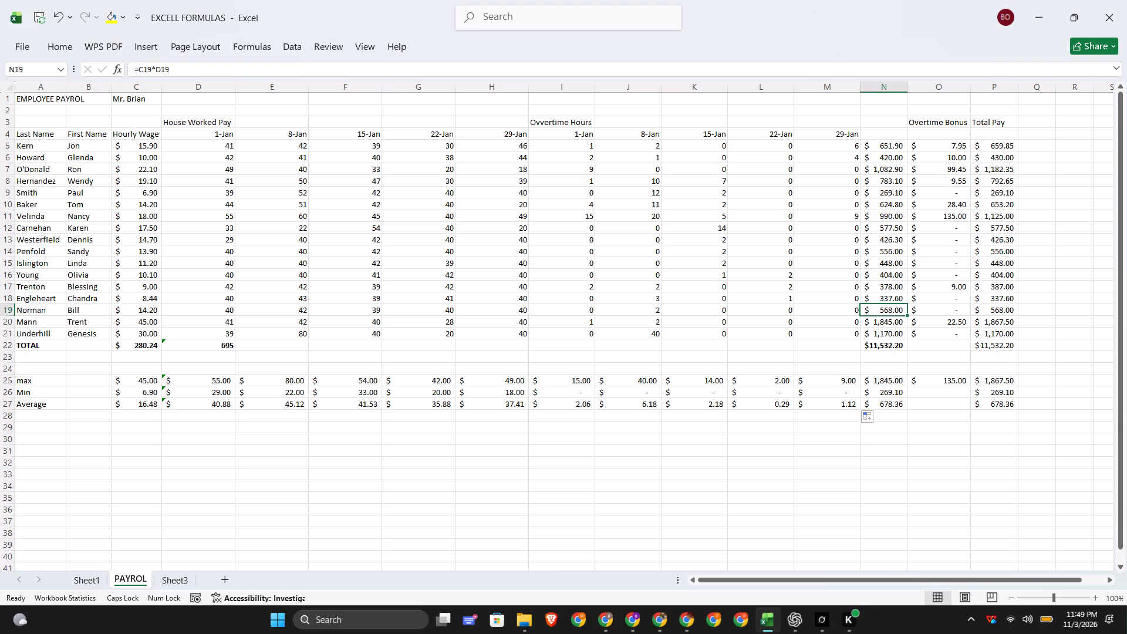
left_click(848, 292)
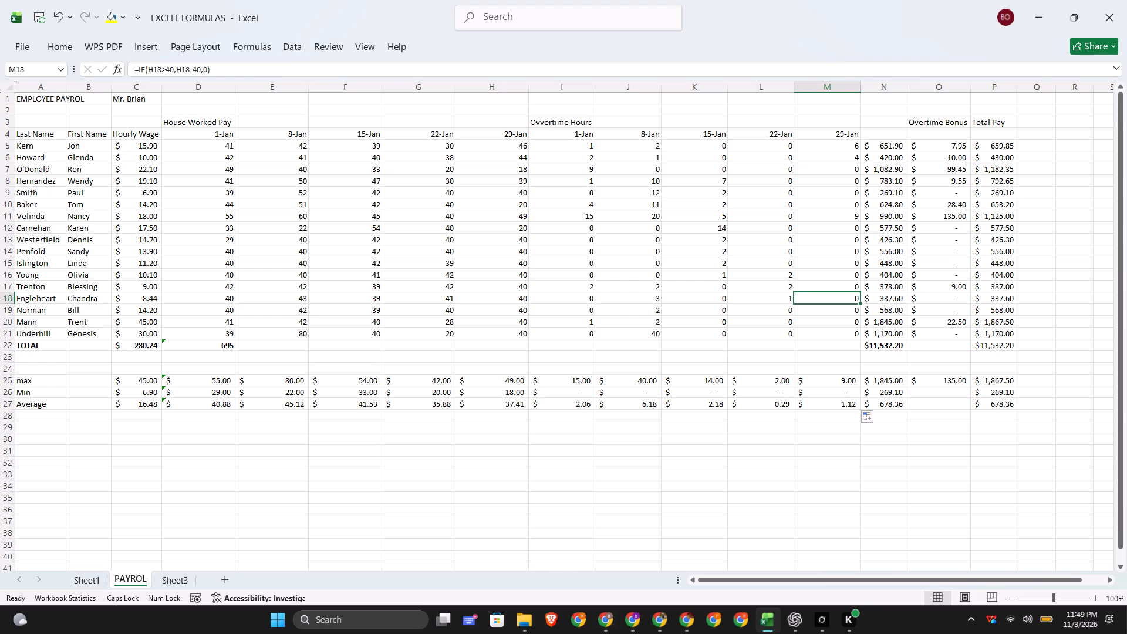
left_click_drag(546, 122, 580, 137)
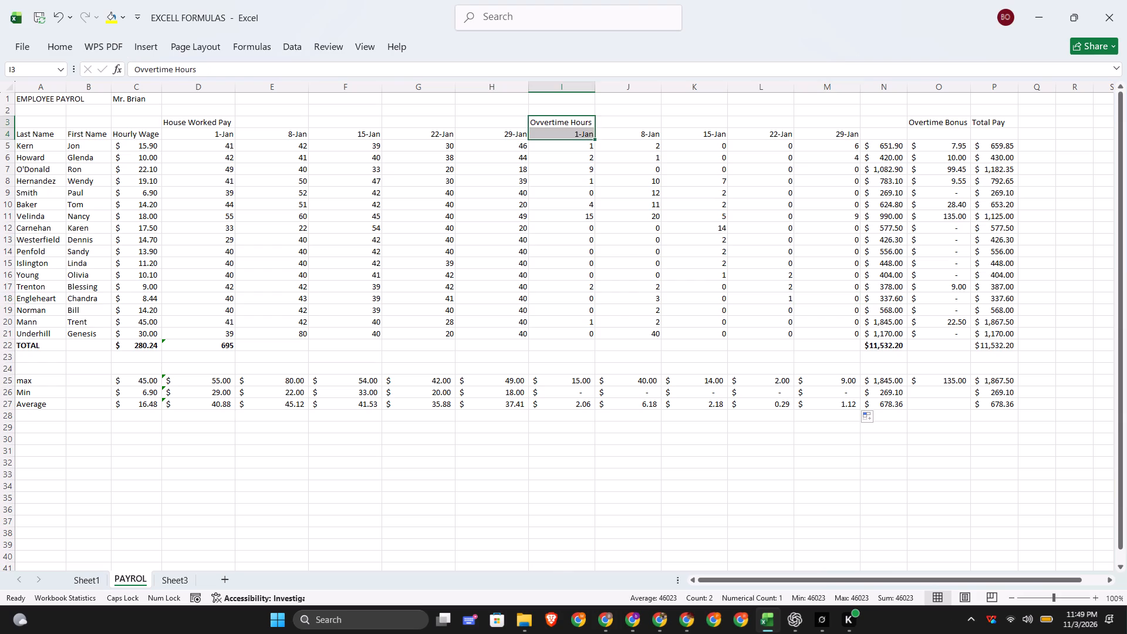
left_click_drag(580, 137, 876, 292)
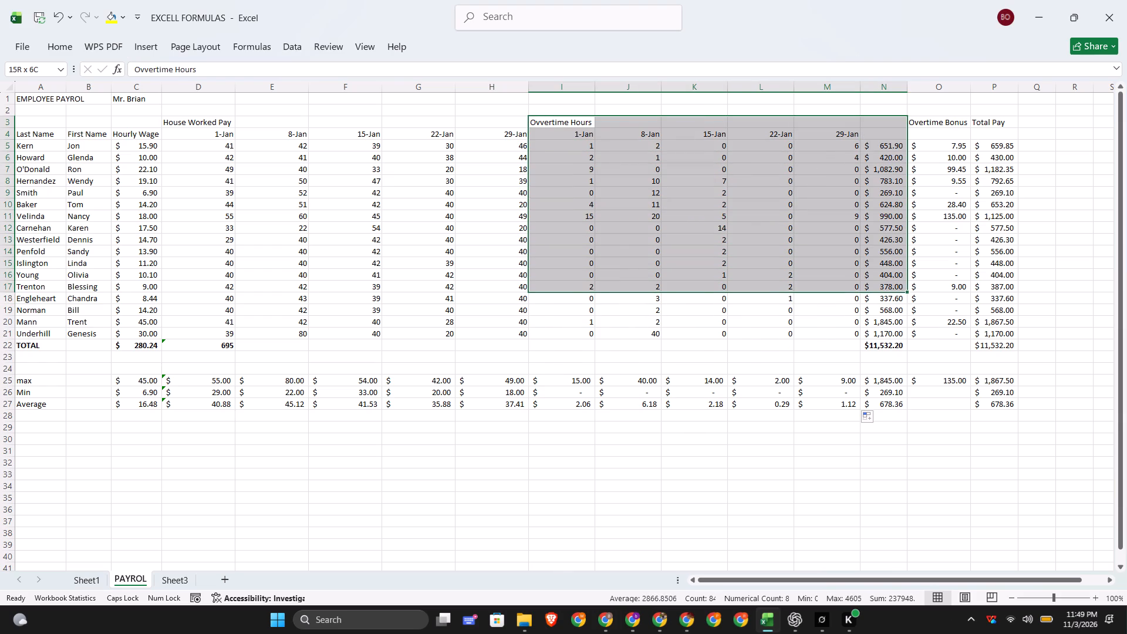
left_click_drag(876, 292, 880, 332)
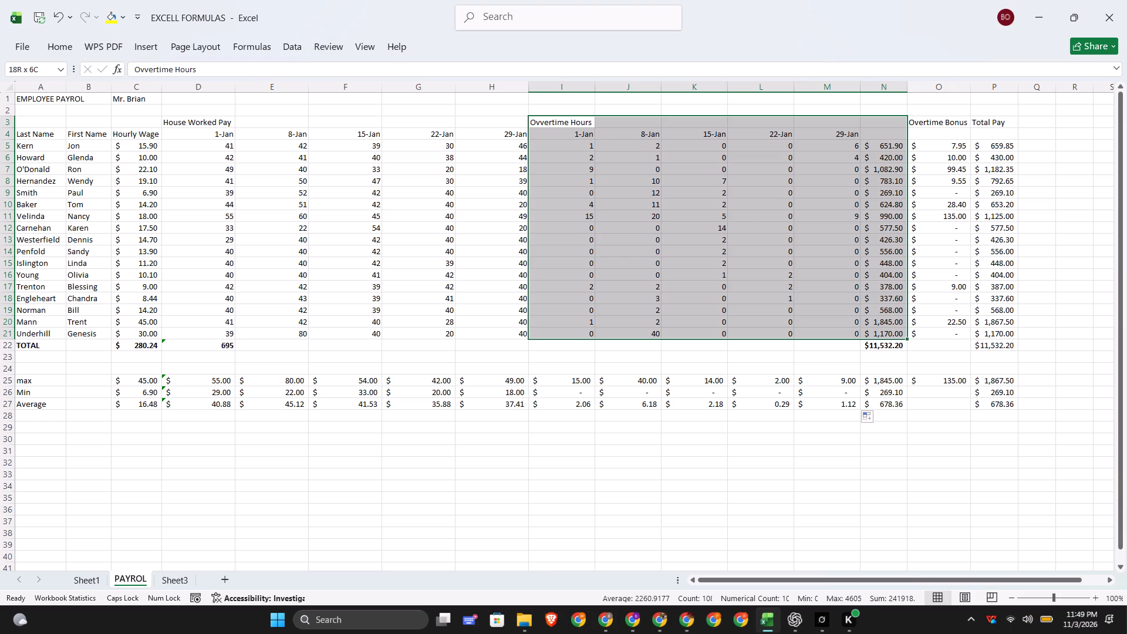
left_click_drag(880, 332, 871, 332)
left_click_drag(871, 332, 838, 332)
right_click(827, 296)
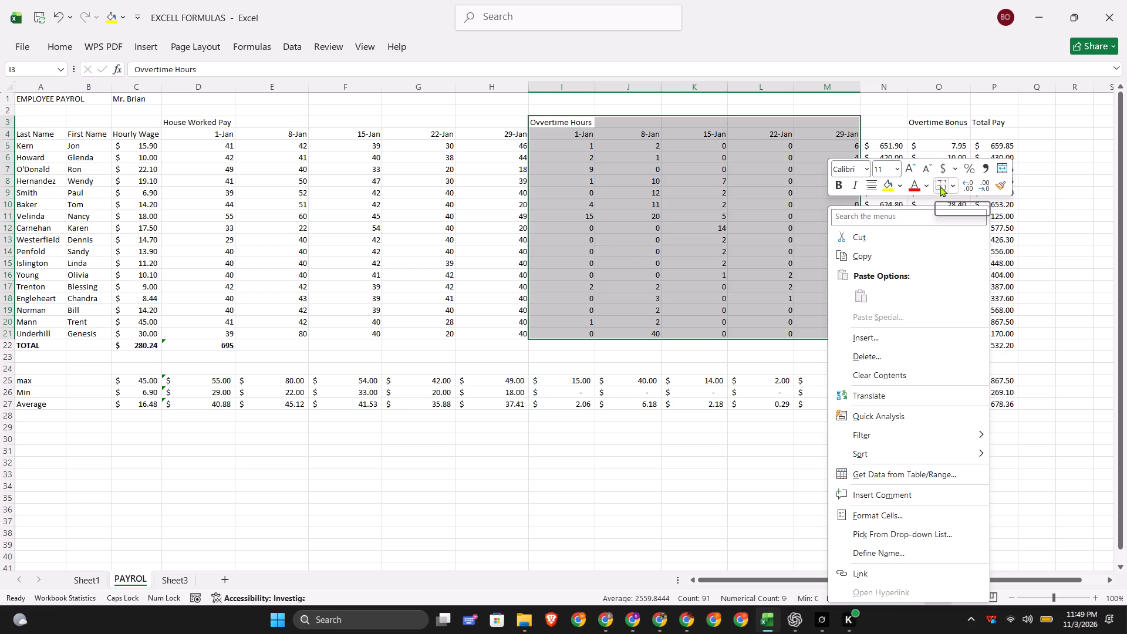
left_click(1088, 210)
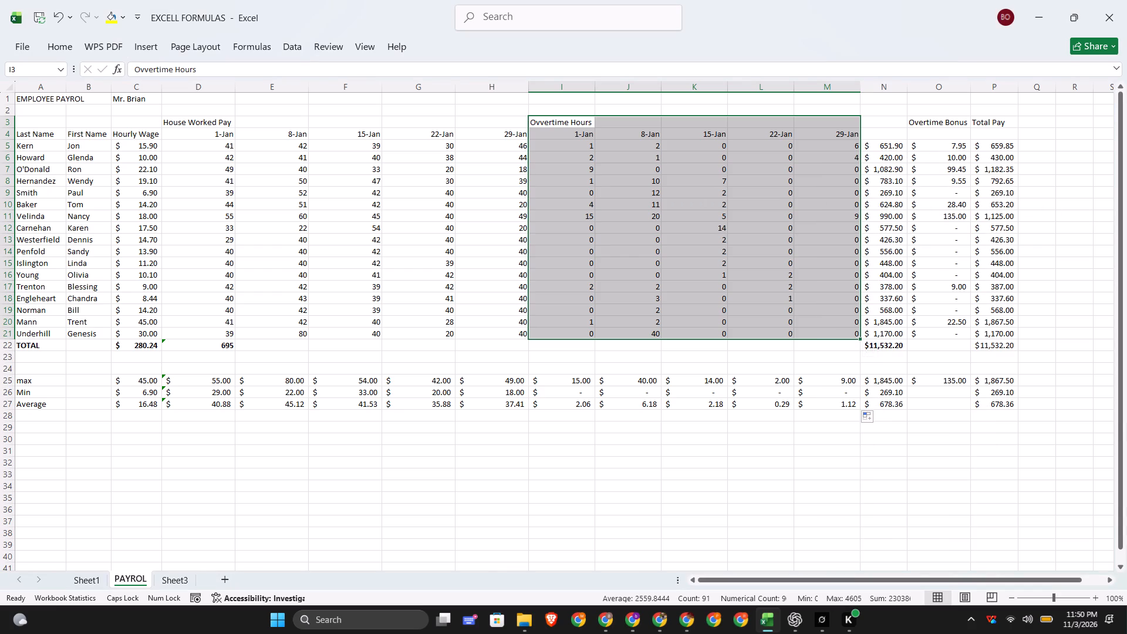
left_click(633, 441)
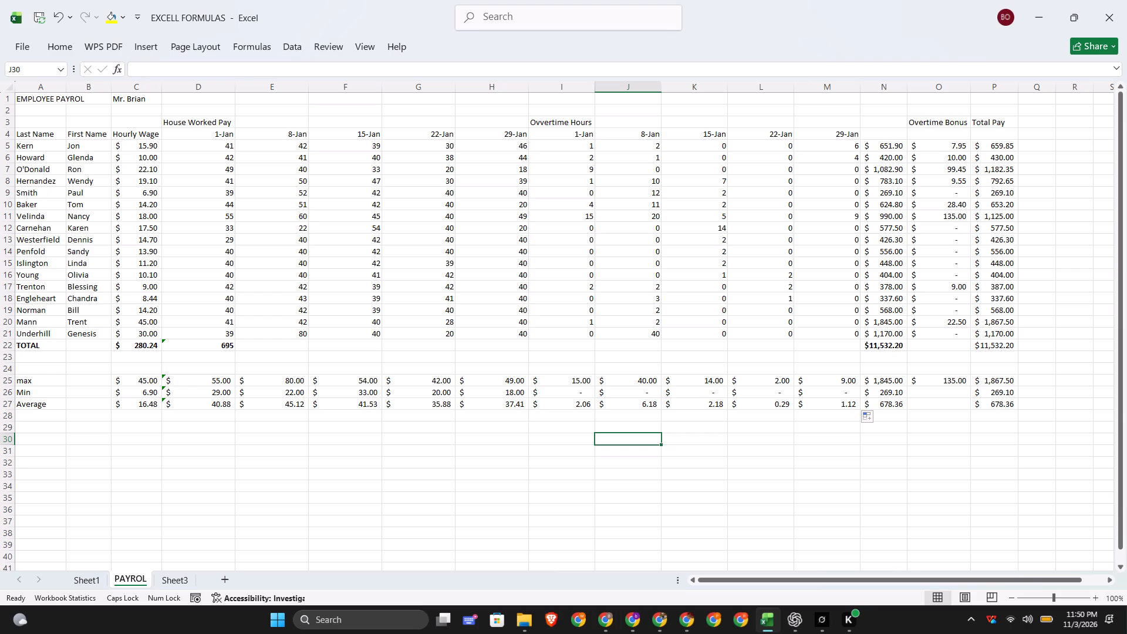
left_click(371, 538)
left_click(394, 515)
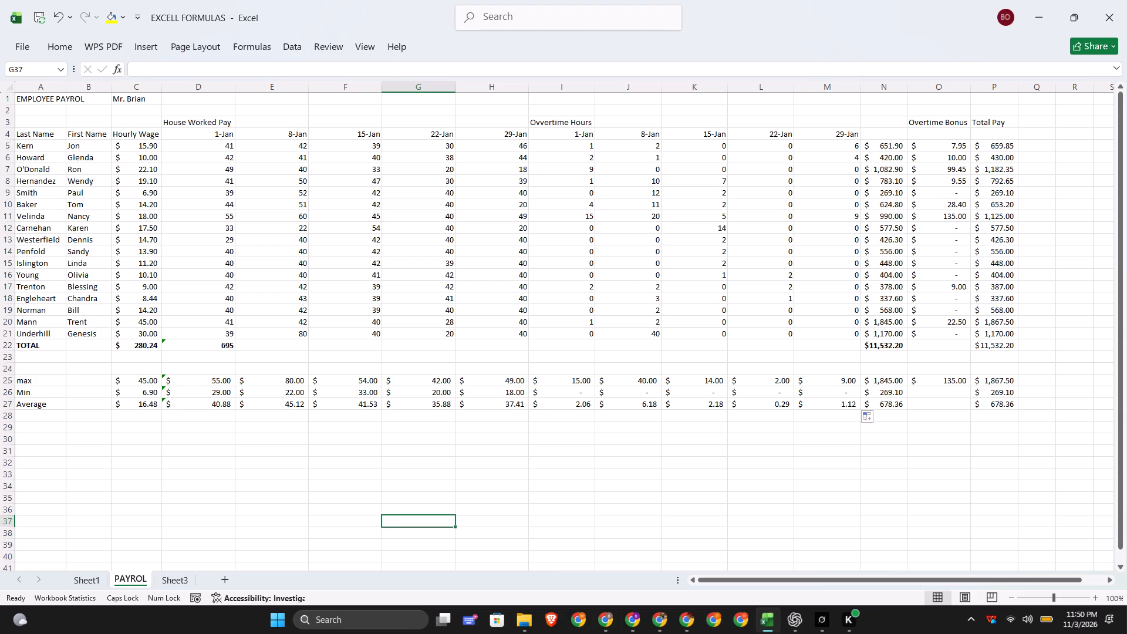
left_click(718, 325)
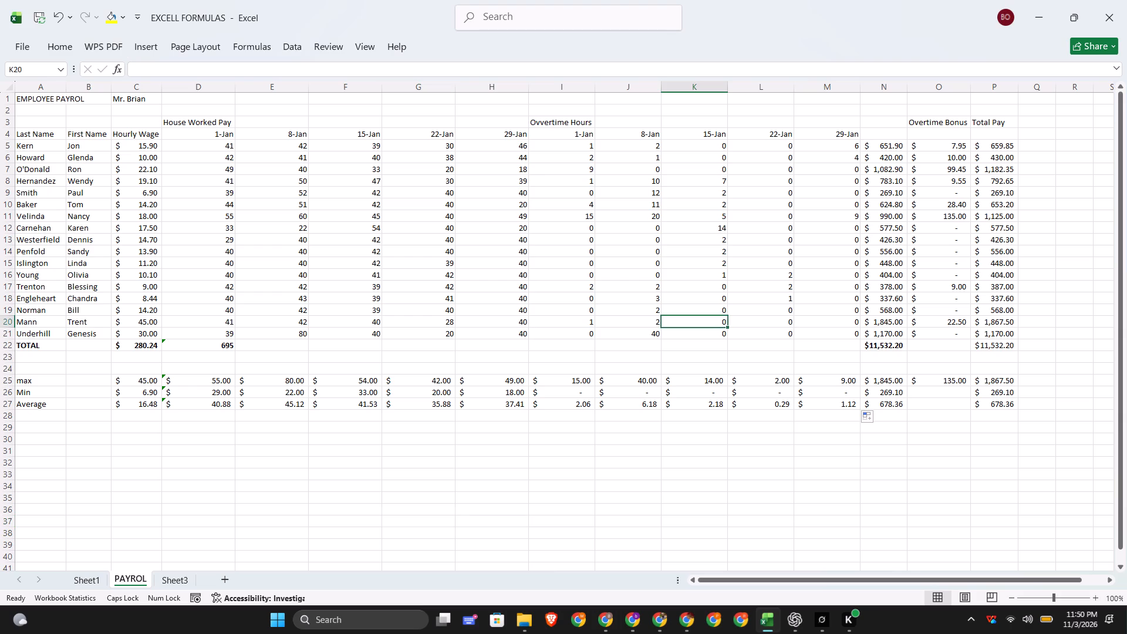
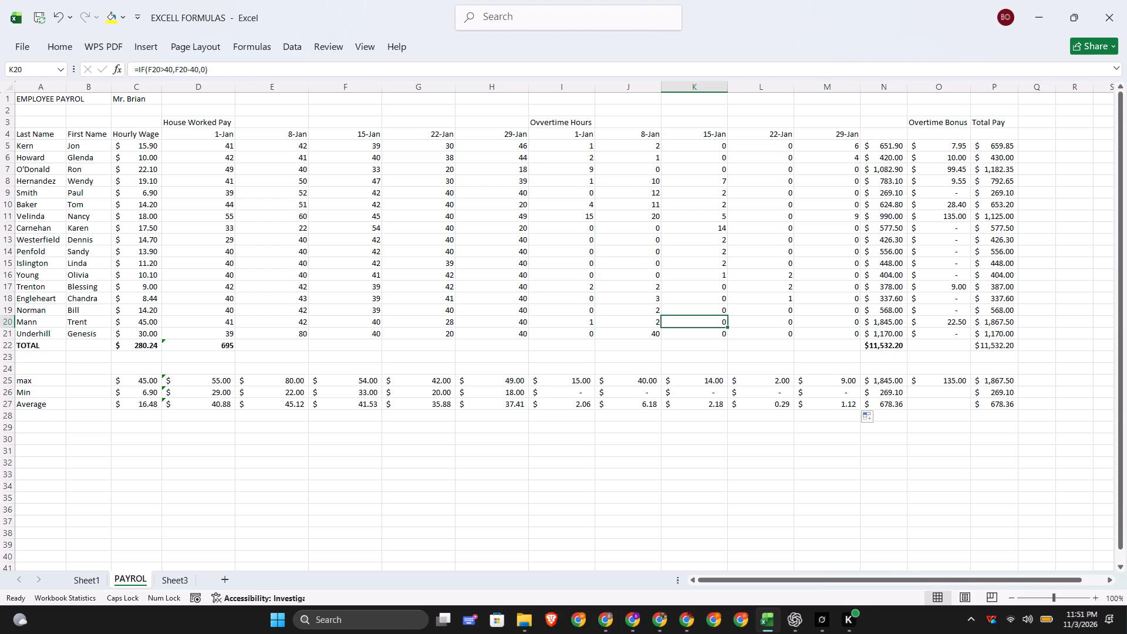
Inspect the formula behind the Total Pay column's total in P22.
left_click(996, 347)
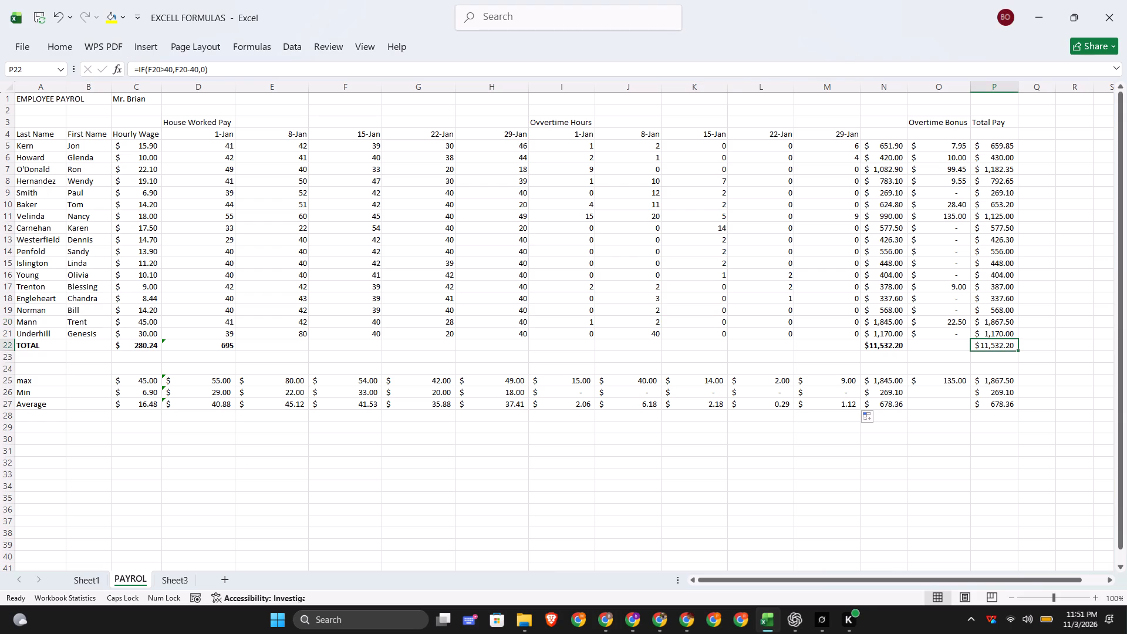
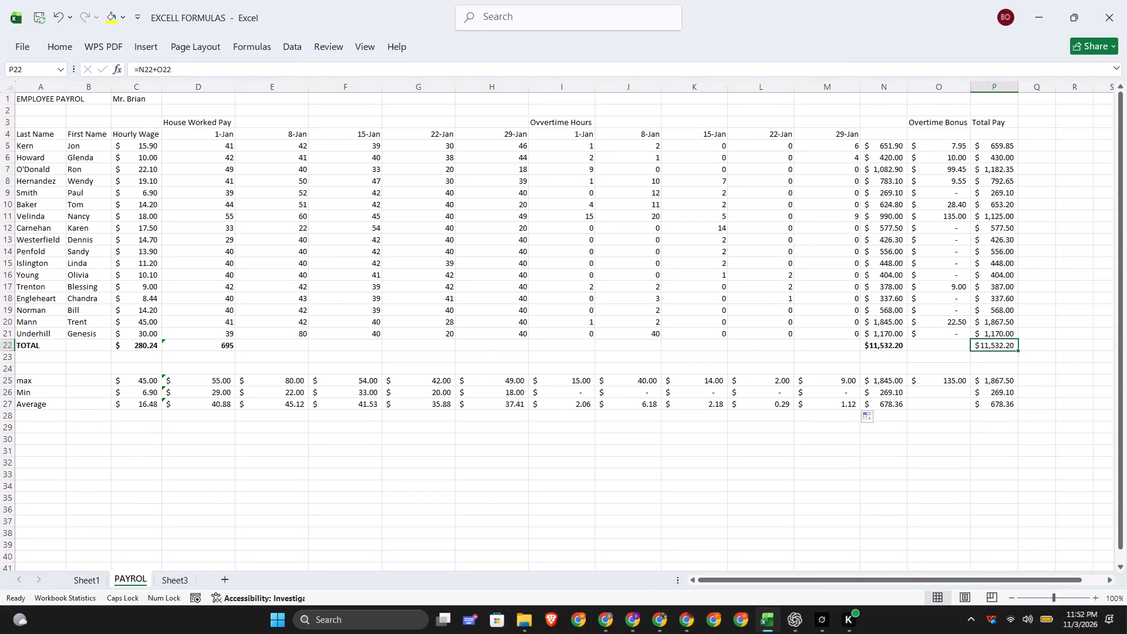
Inspect the overtime formulas in the last employee's row for 8-Jan (J21) and 1-Jan (I21).
left_click(652, 333)
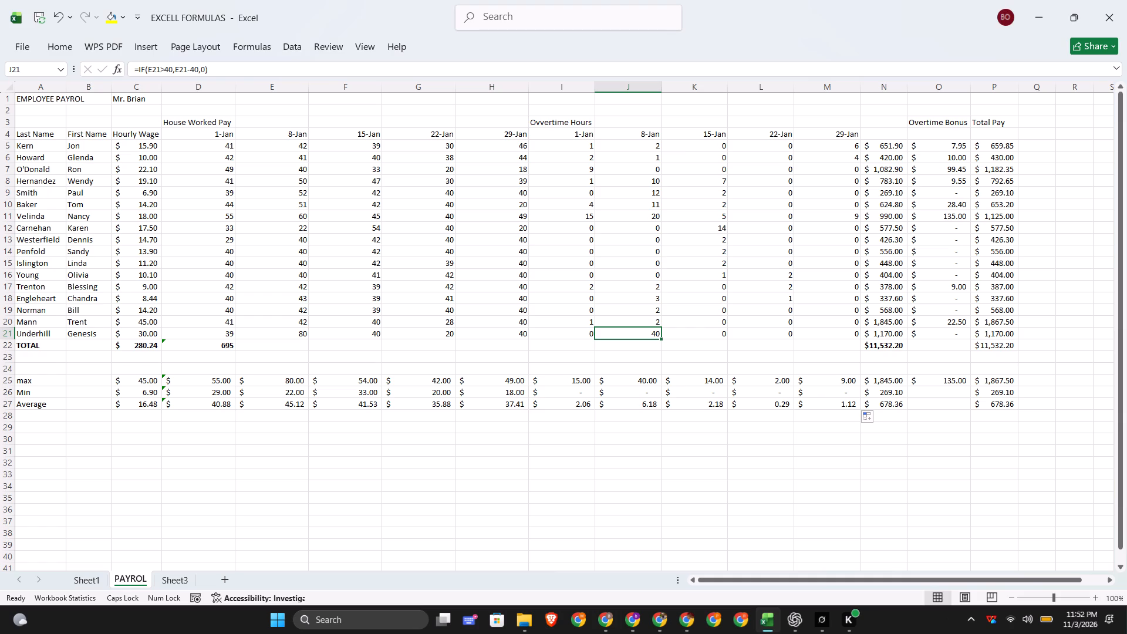
left_click(566, 336)
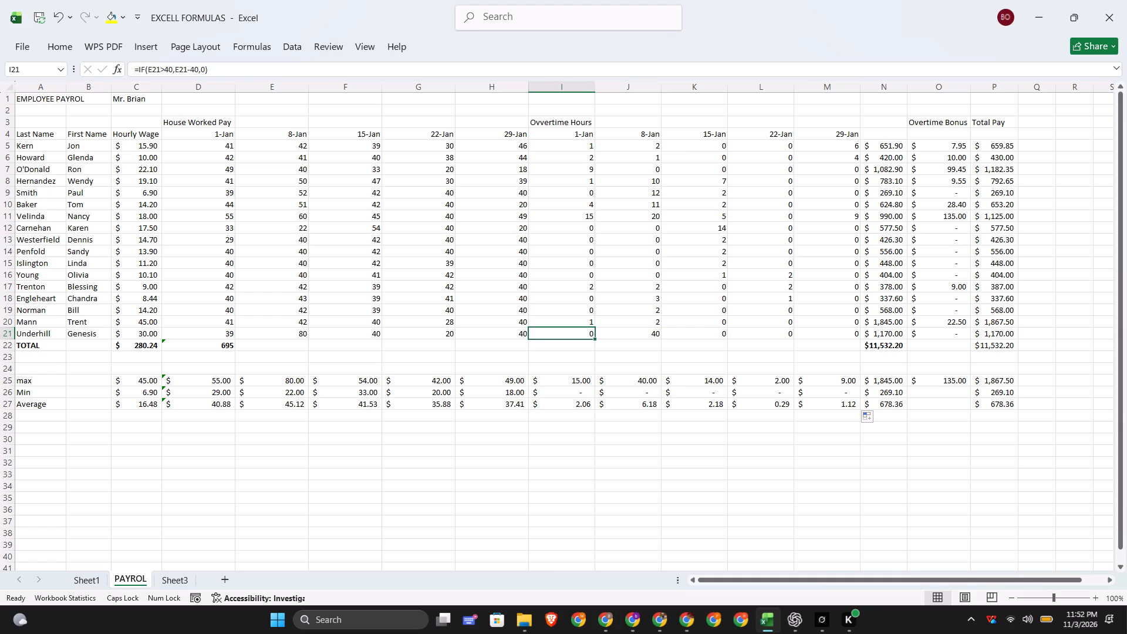
left_click(636, 119)
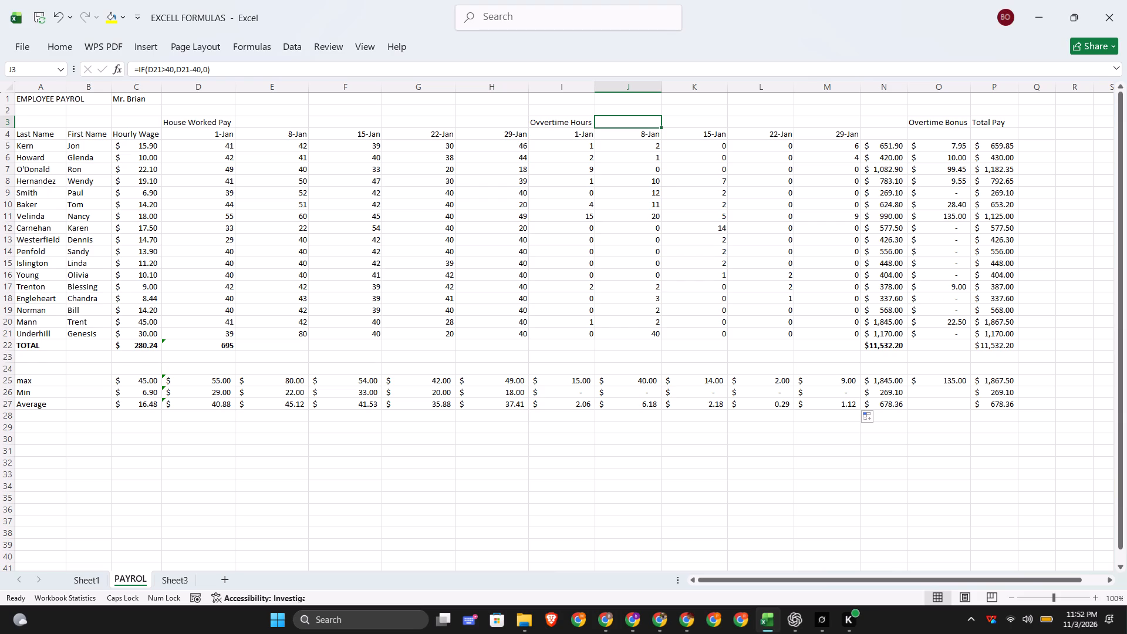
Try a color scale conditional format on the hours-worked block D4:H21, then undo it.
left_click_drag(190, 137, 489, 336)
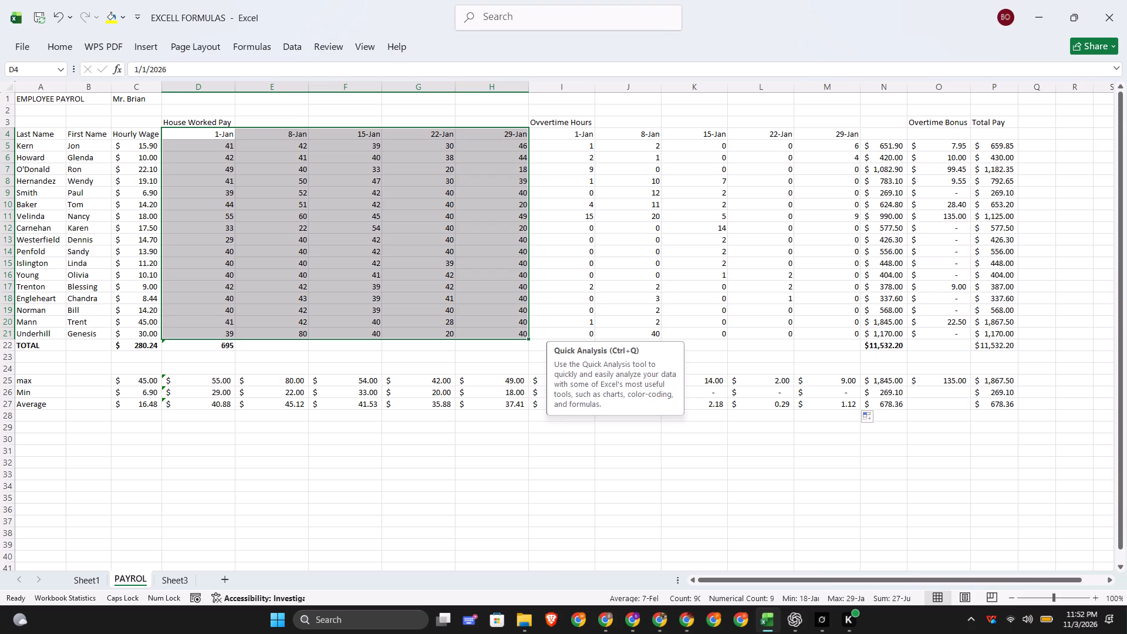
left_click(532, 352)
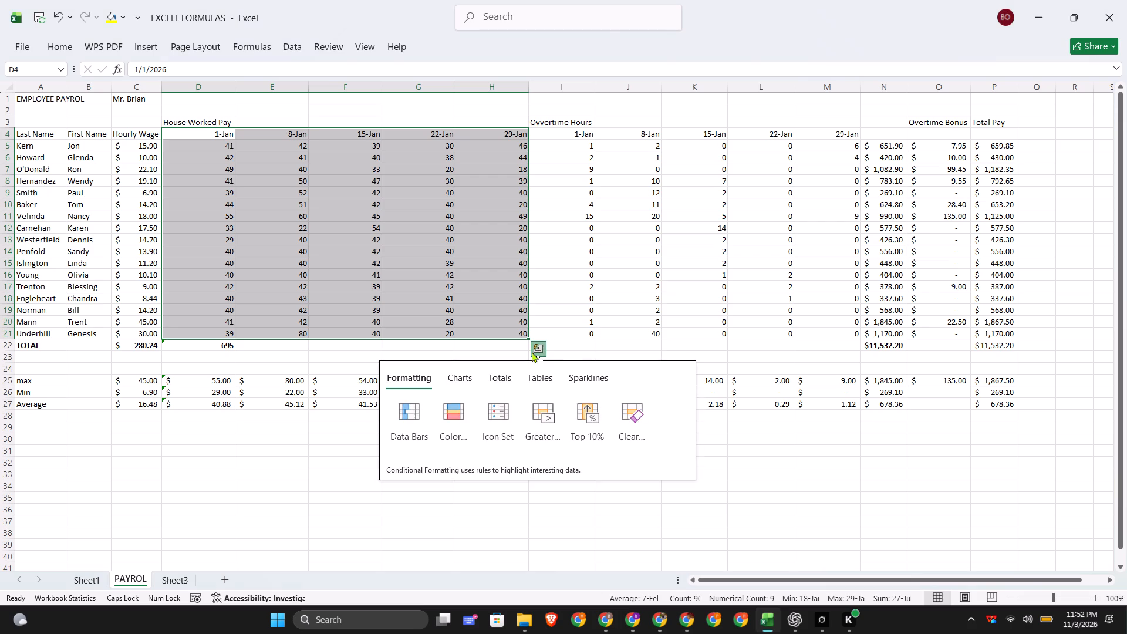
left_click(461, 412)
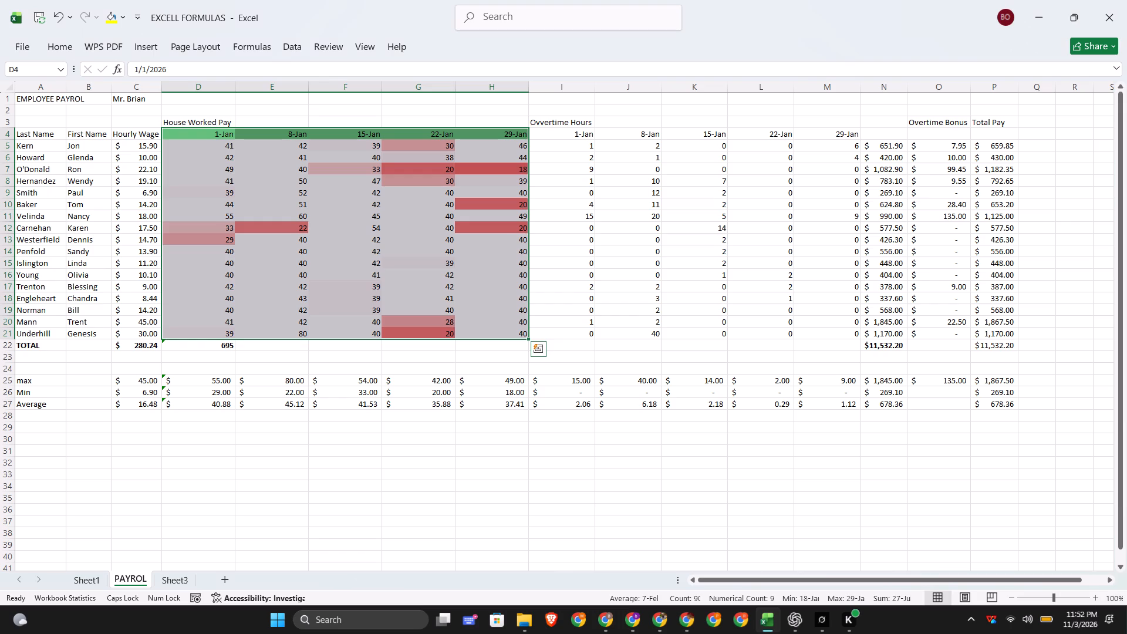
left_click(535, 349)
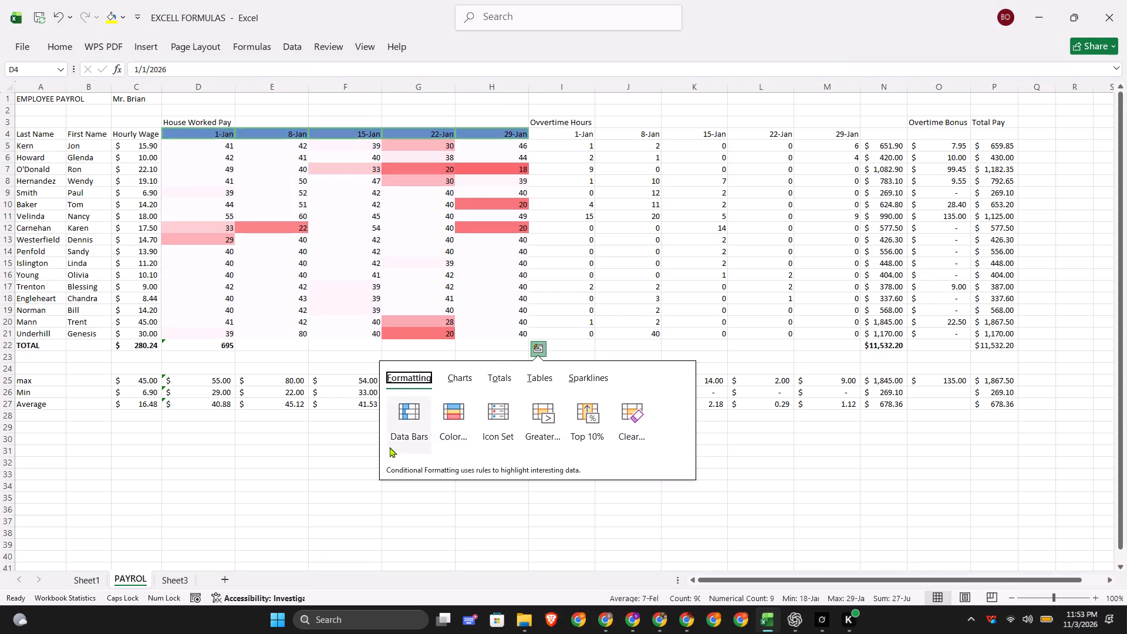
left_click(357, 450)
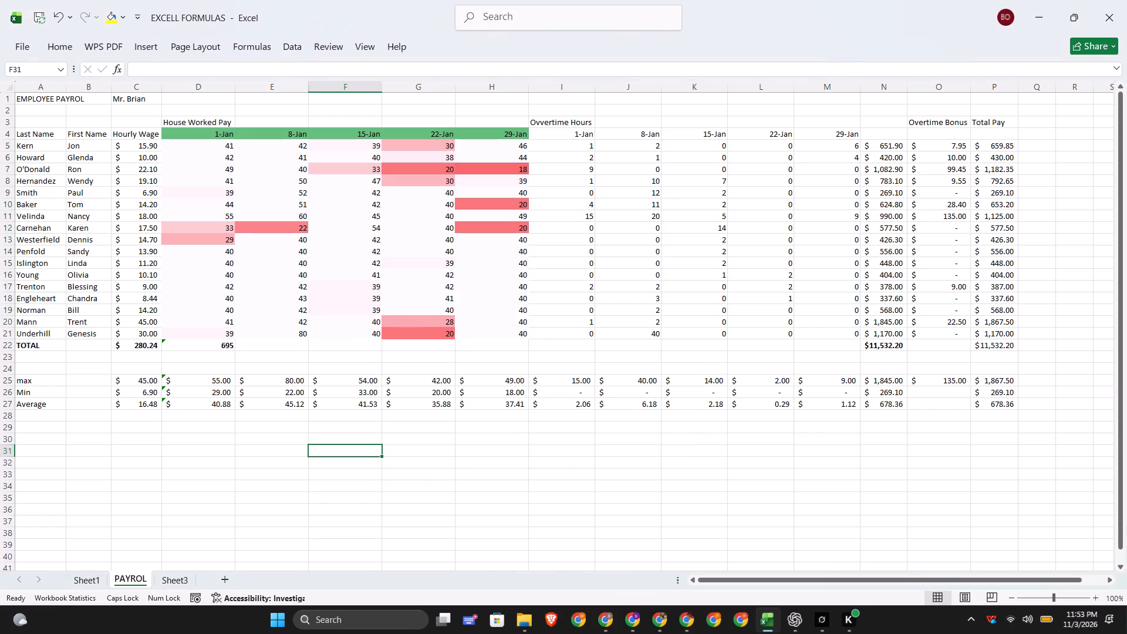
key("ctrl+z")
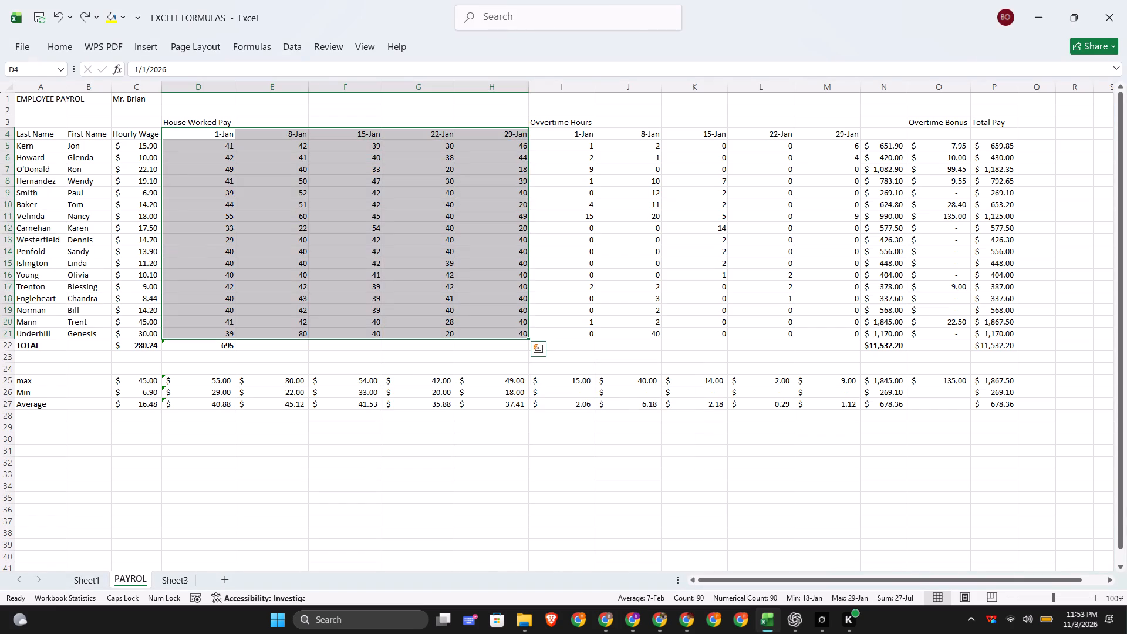
Fill the hours-worked block D4:H21 with a medium gray background.
left_click(59, 52)
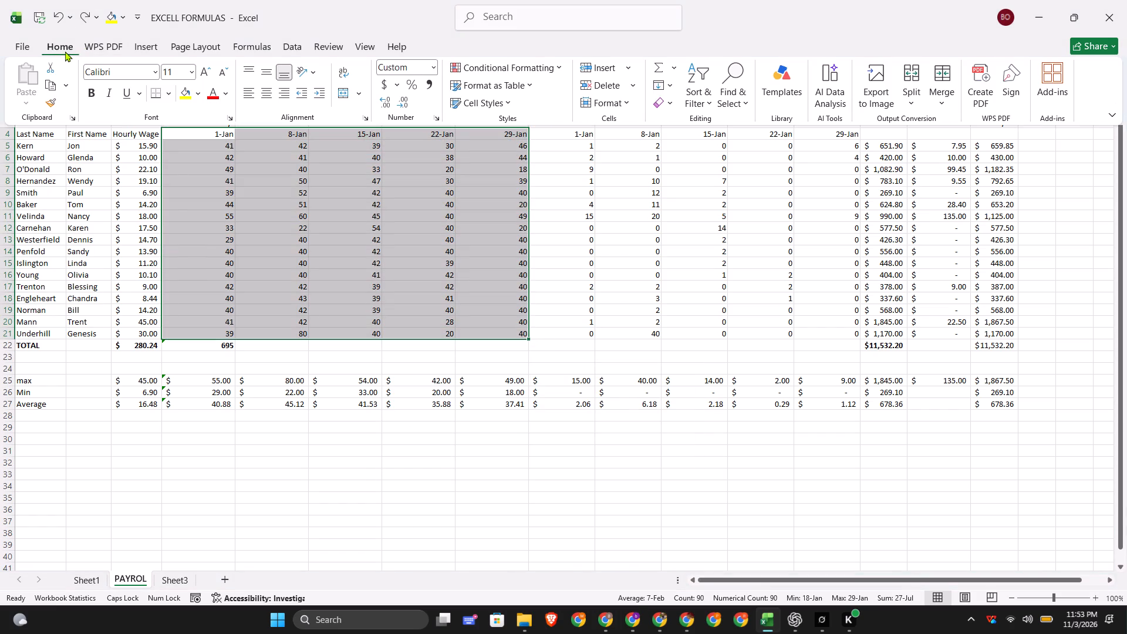
left_click(200, 97)
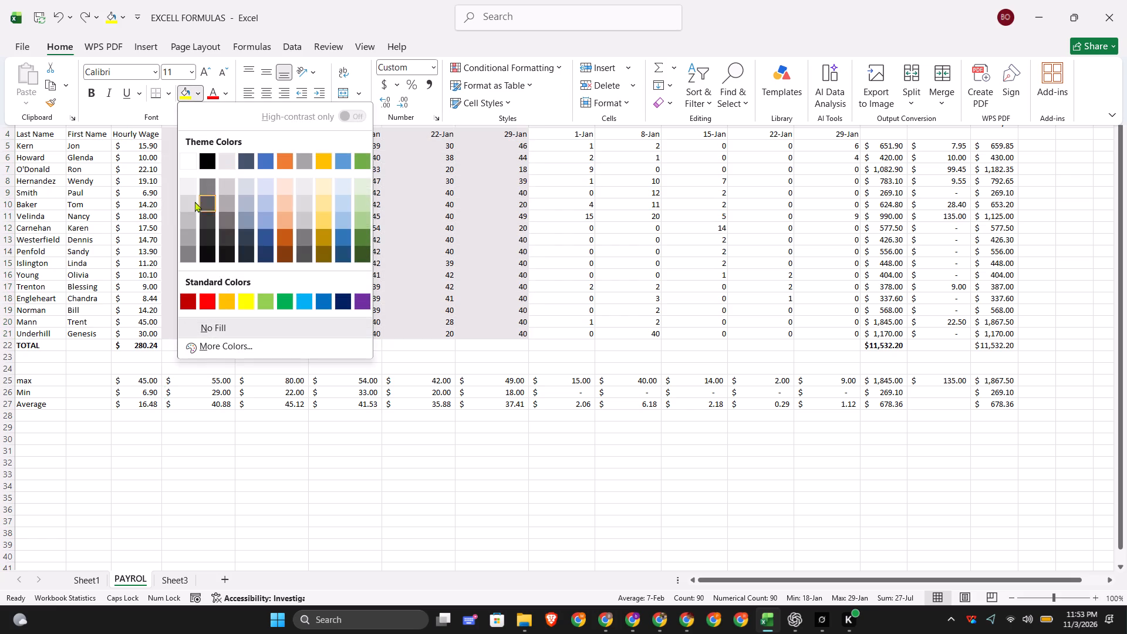
left_click(187, 245)
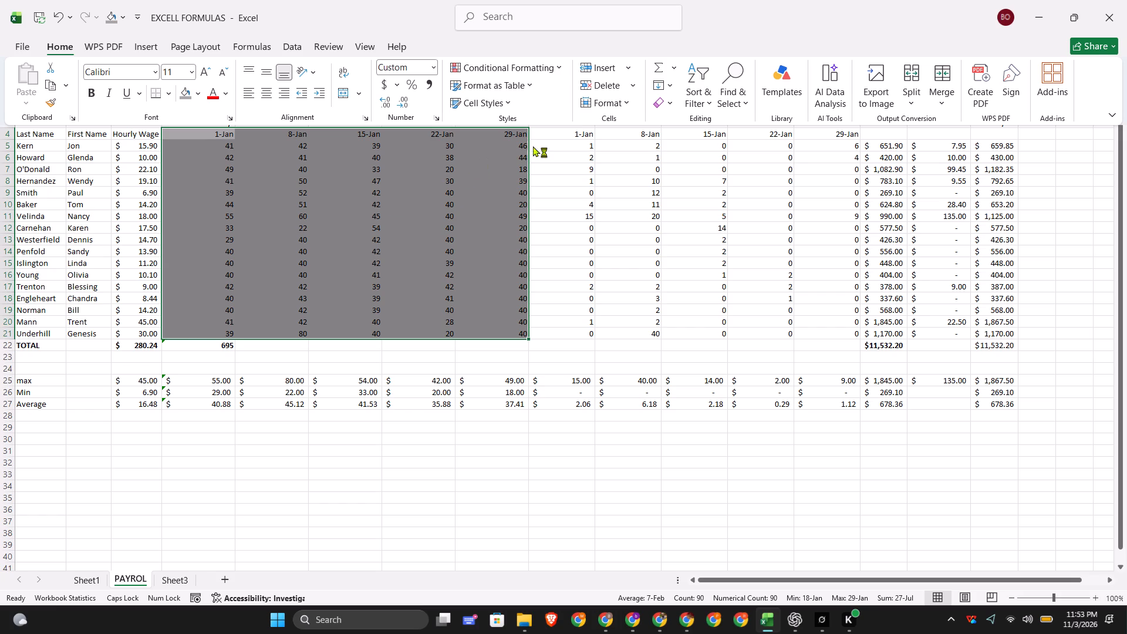
left_click(588, 447)
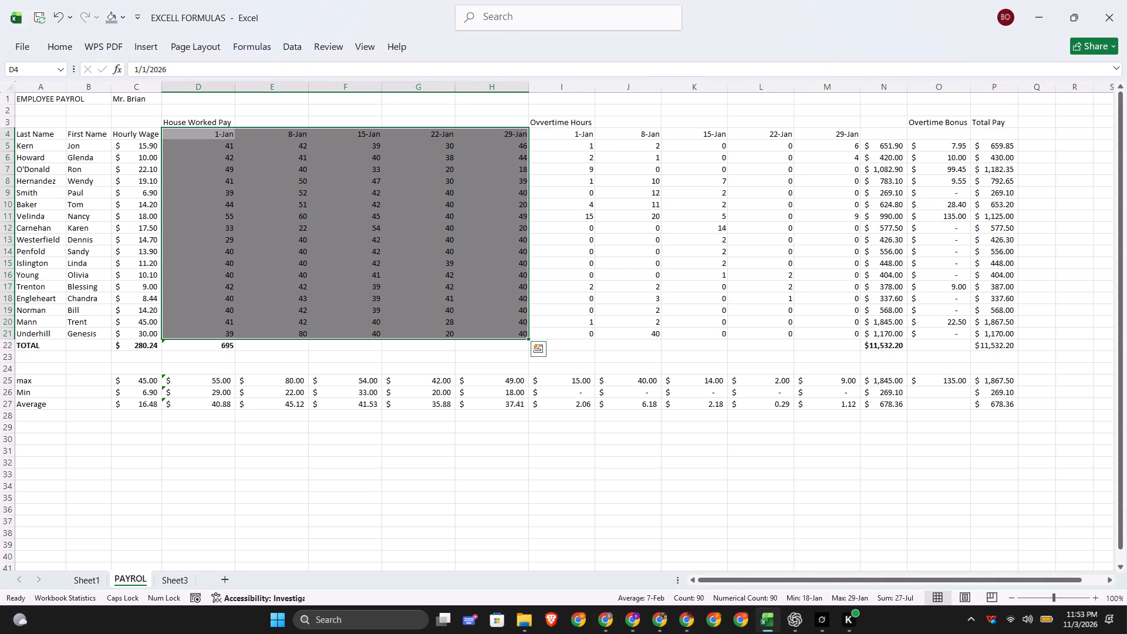
Fill the overtime hours block I4:M21, including its date headers, with the standard golden-orange color.
left_click(574, 138)
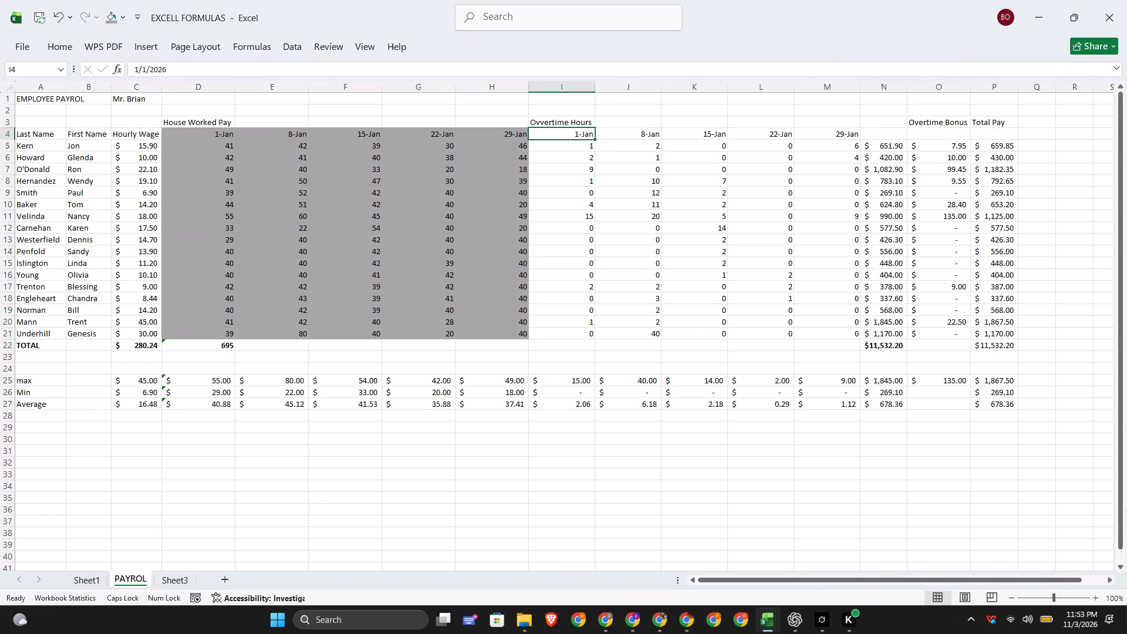
left_click_drag(592, 137, 603, 149)
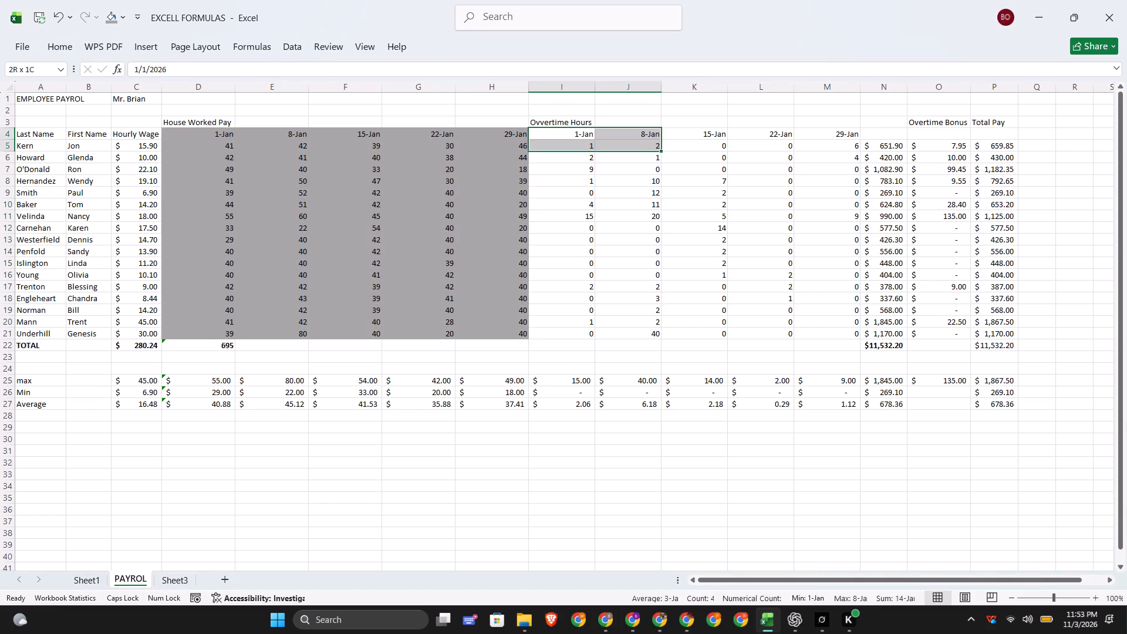
left_click_drag(603, 149, 825, 332)
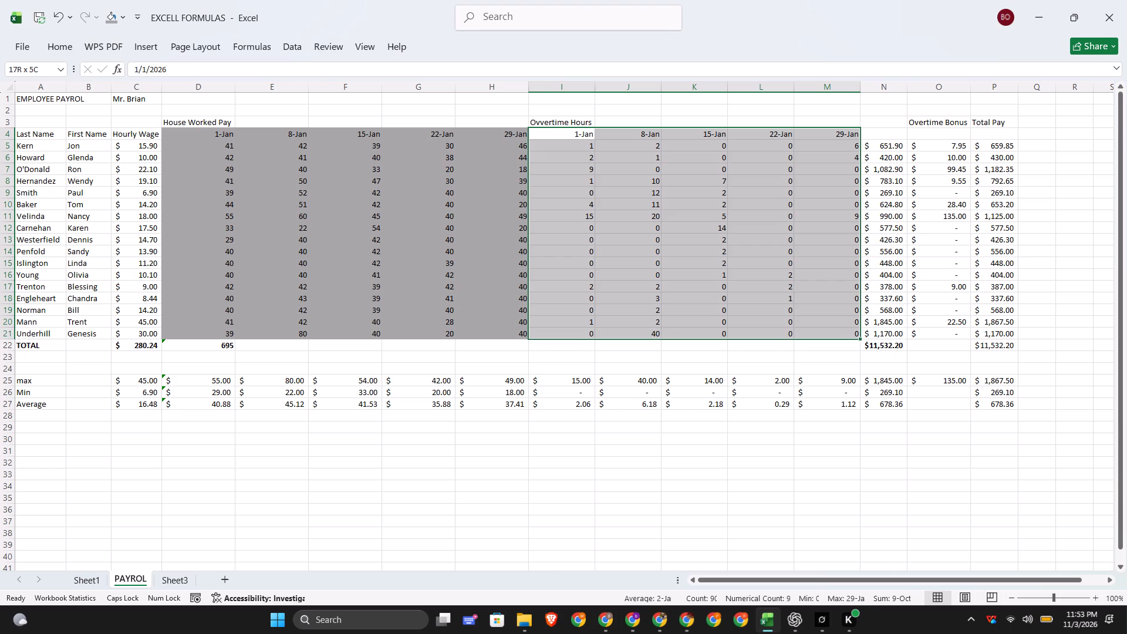
left_click_drag(825, 332, 825, 333)
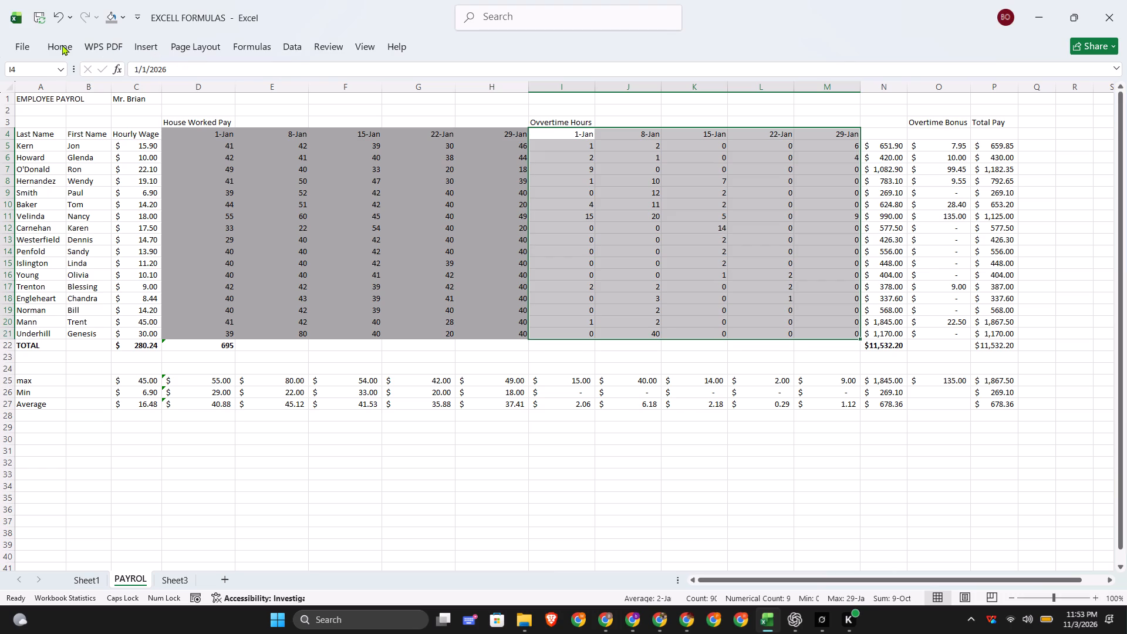
left_click(62, 45)
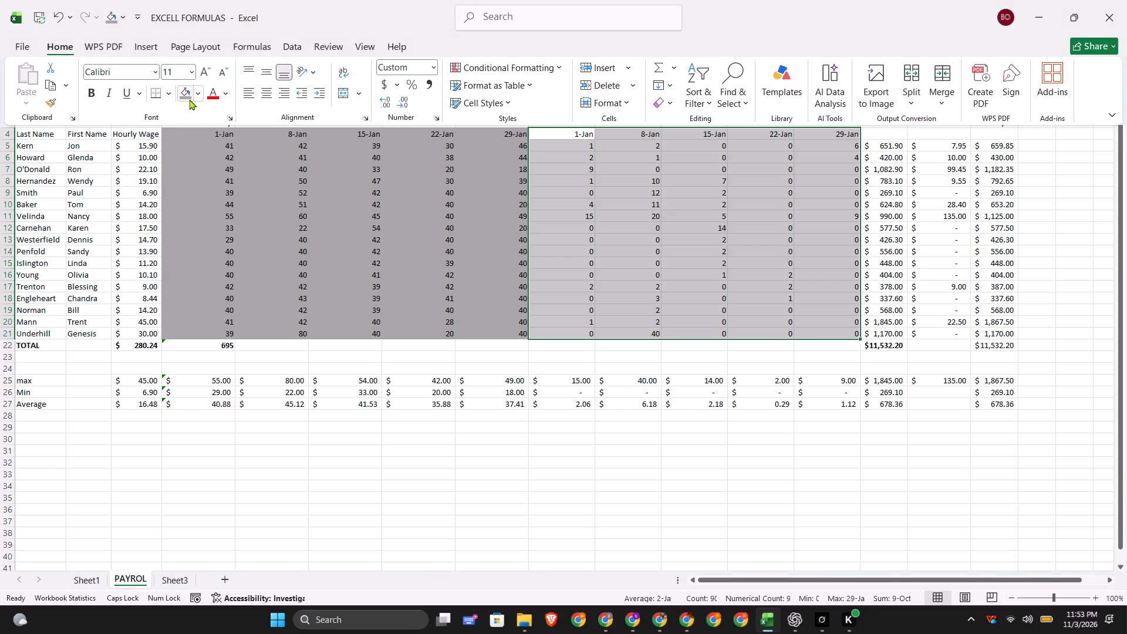
left_click(195, 95)
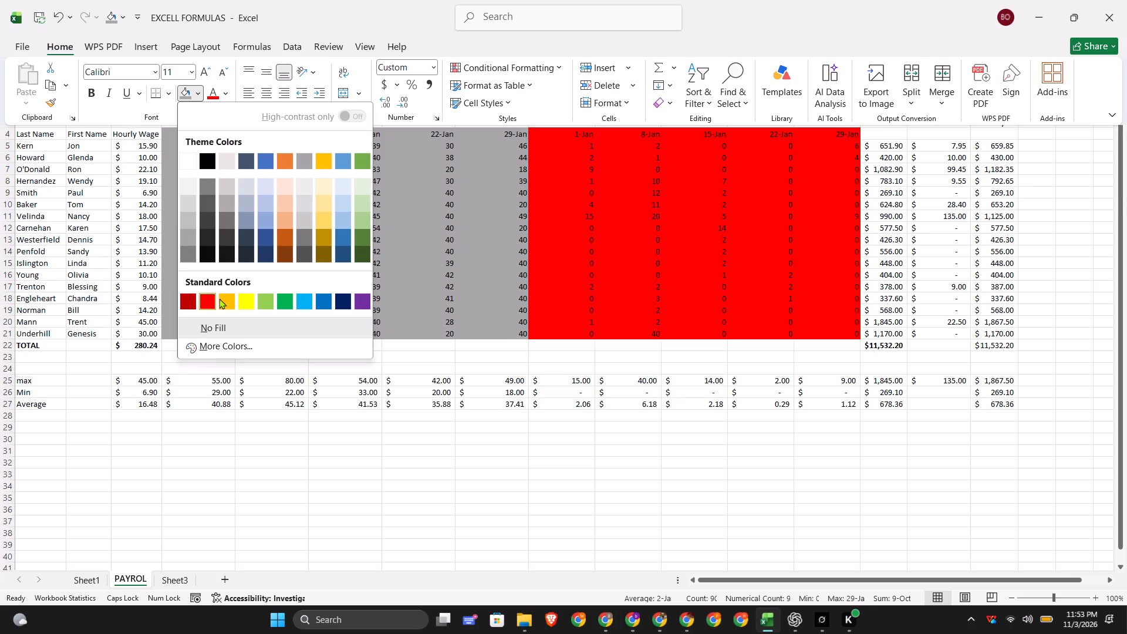
left_click(221, 298)
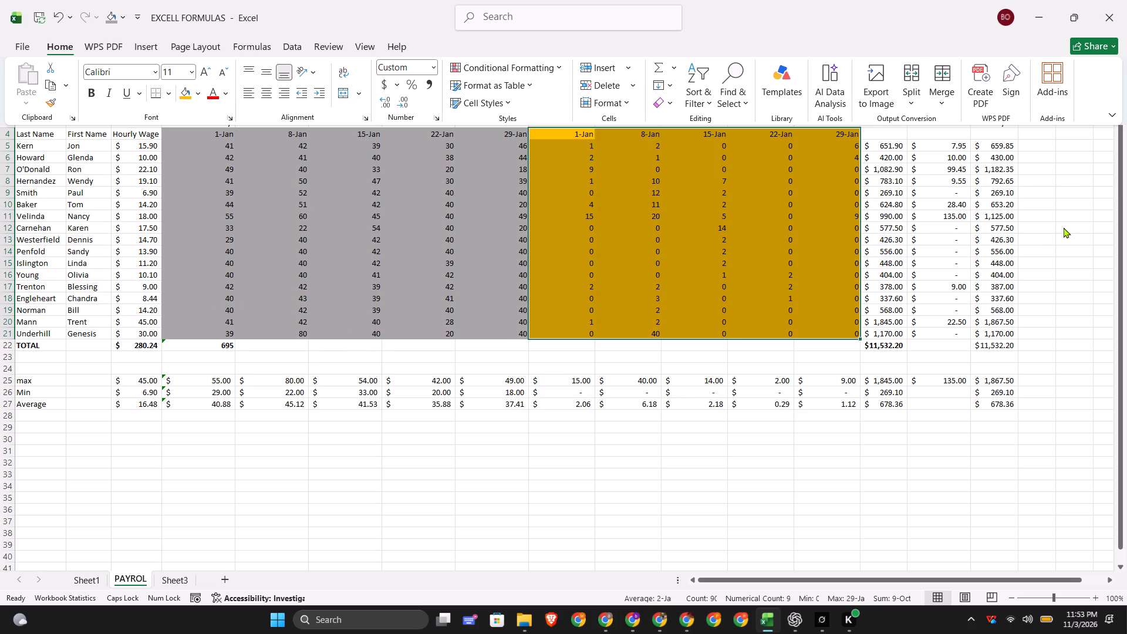
left_click(1064, 227)
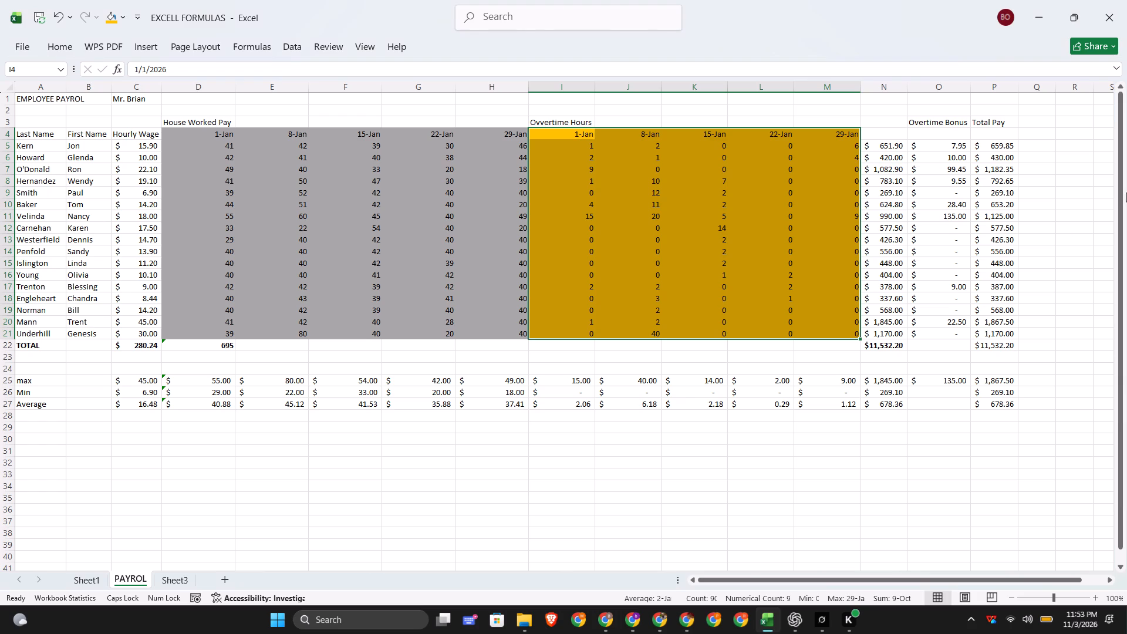
left_click(1115, 177)
left_click(1065, 183)
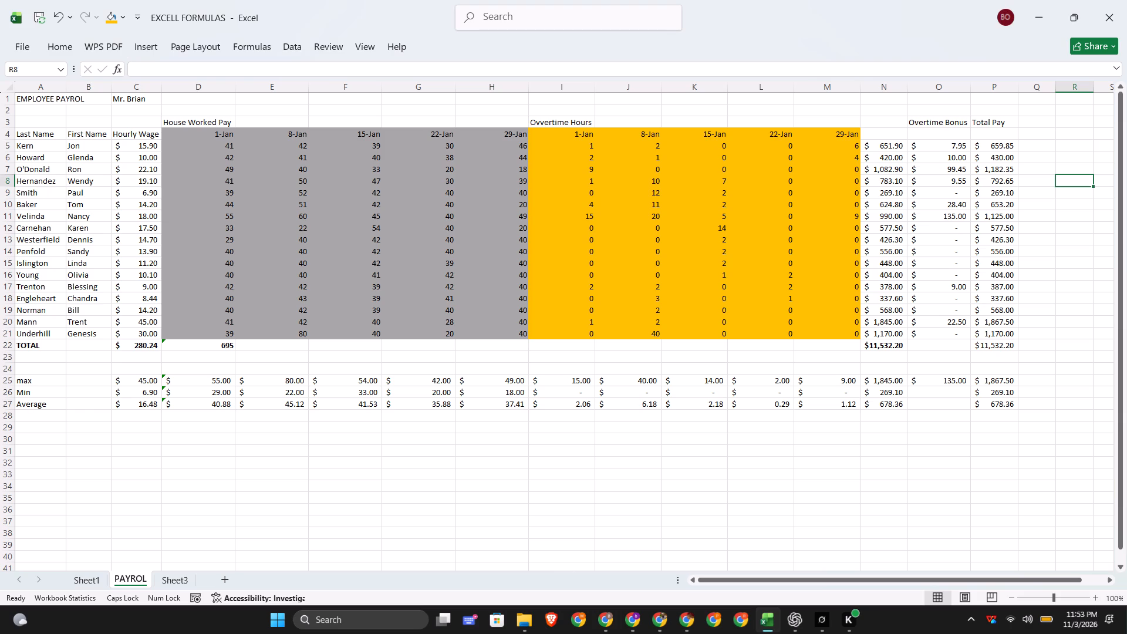
Enter the heading PAY in N3 above the regular pay amounts.
left_click(886, 122)
left_click(886, 122)
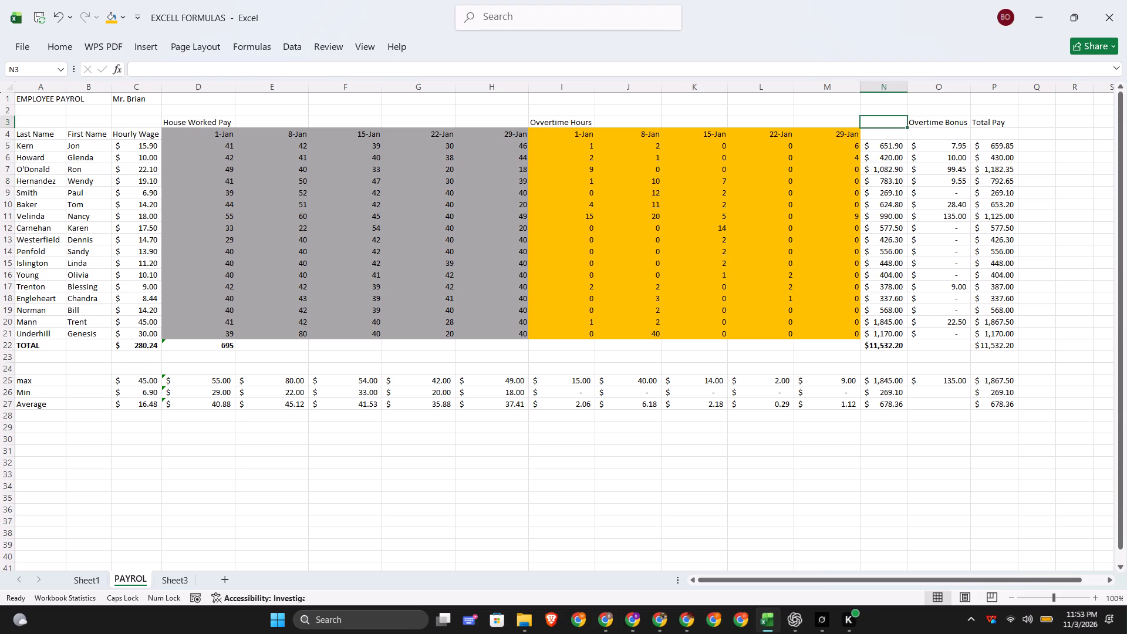
key("p")
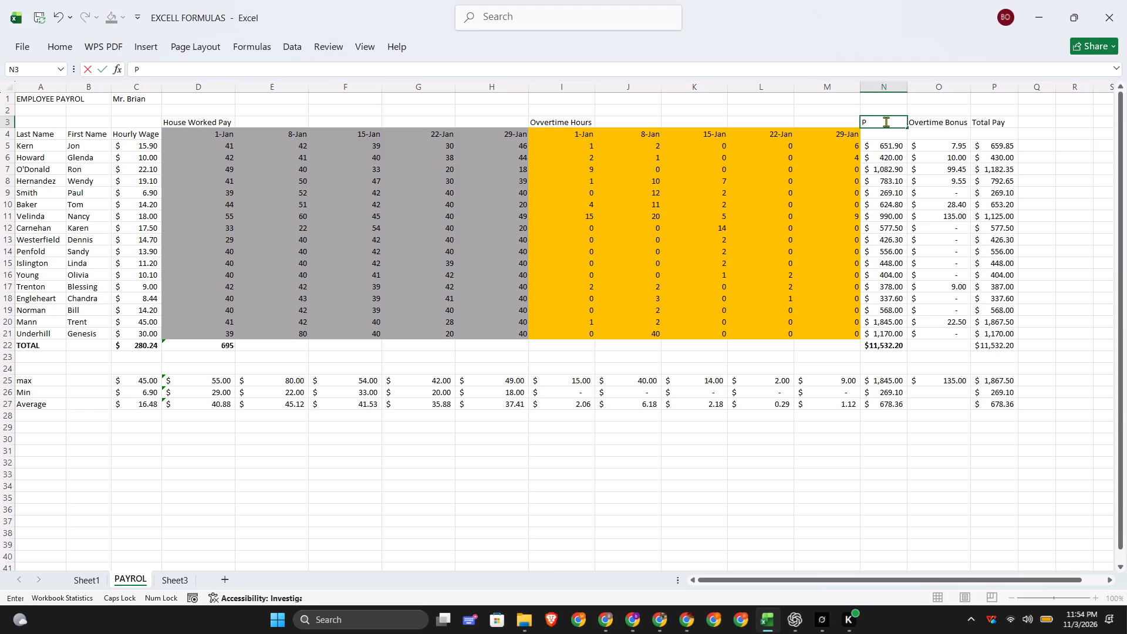
key("a")
key("y")
left_click(886, 149)
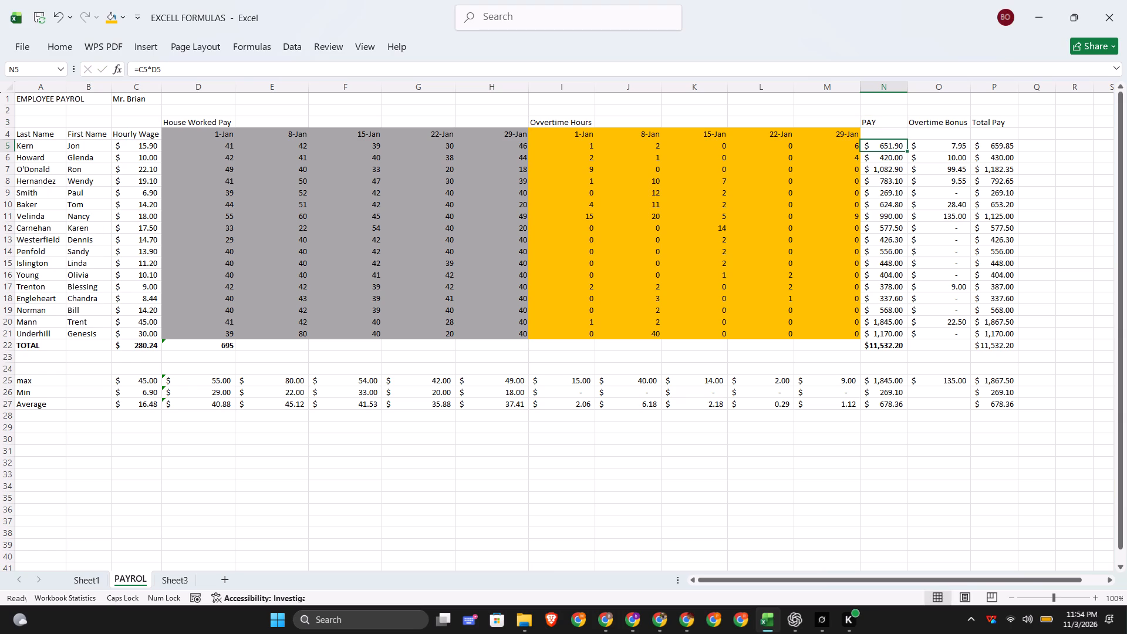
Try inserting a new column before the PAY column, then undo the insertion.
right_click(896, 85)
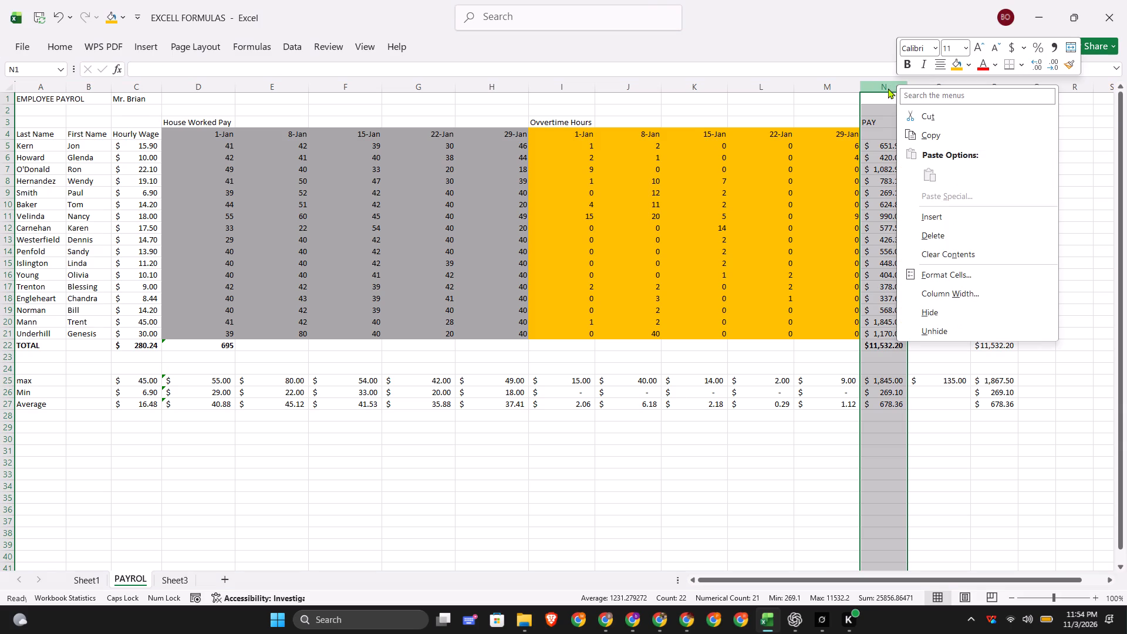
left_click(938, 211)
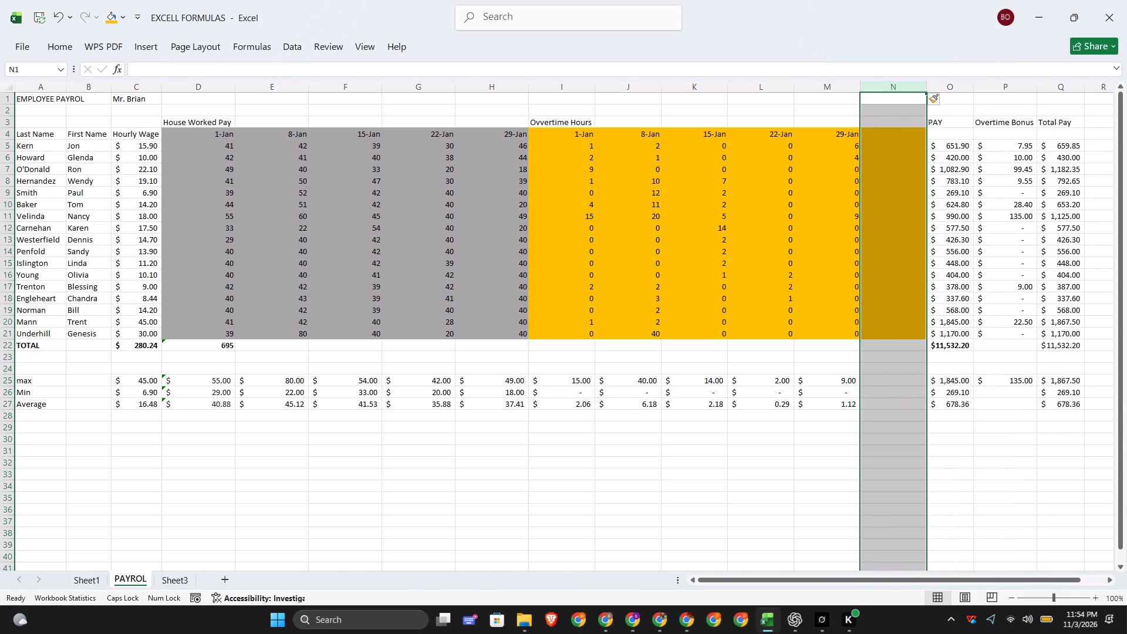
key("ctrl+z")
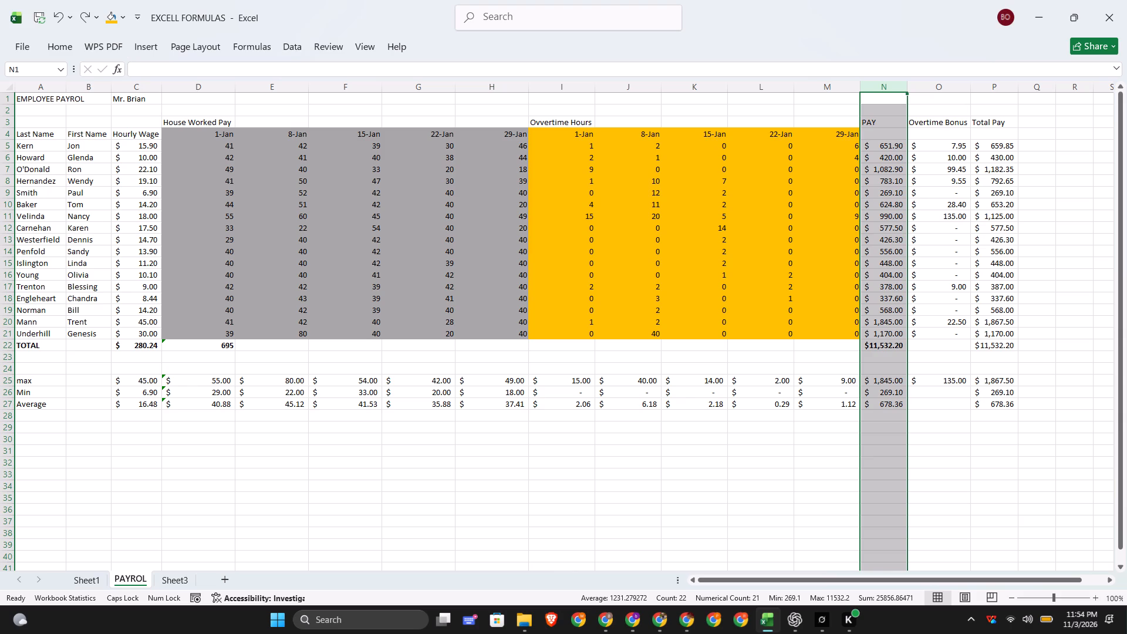
Enter the date 1-Jan in N4 under the PAY heading.
left_click(890, 136)
double_click(890, 136)
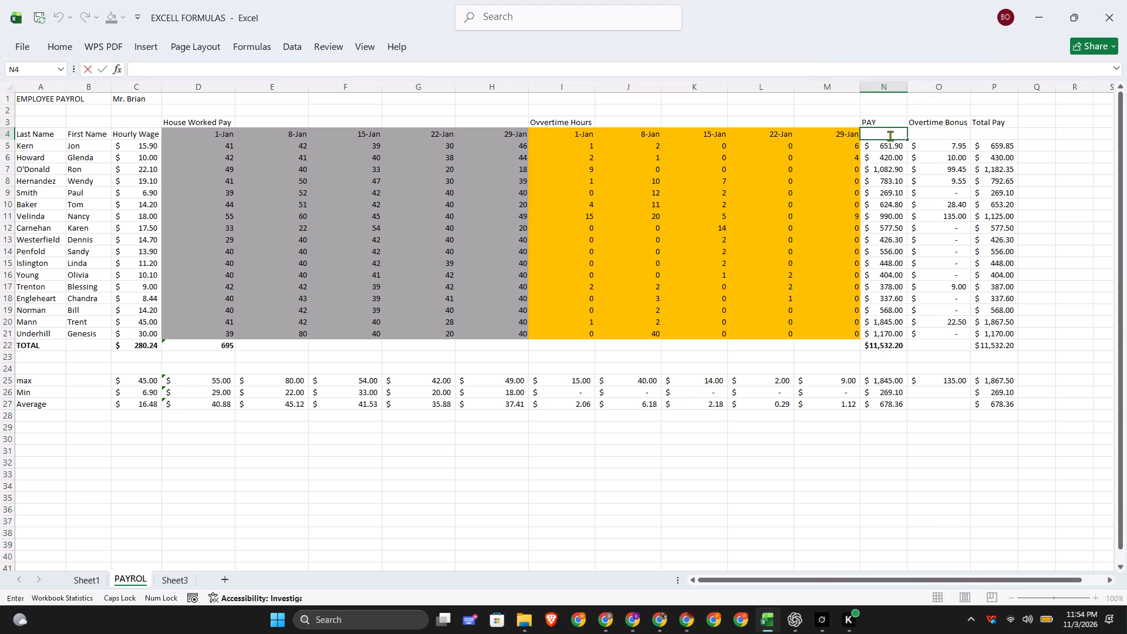
key("1")
key("minus")
type("JA")
key("BackSpace")
key("a")
key("n")
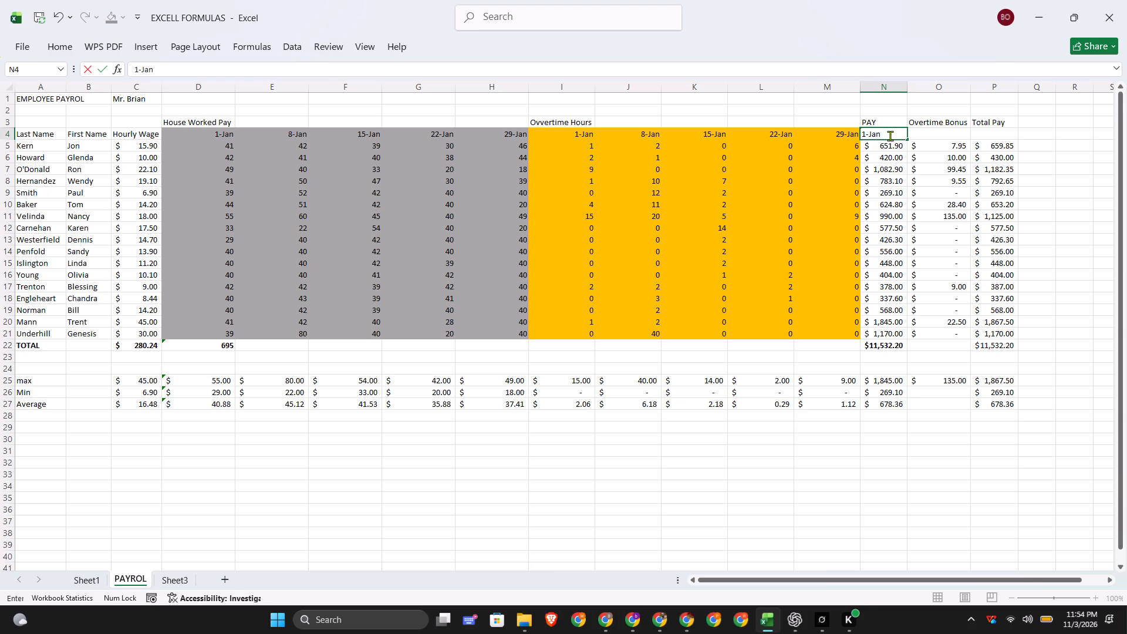
scroll(890, 136, "up", 1)
Insert a blank column between the PAY column and the Overtime Bonus column.
left_click(939, 91)
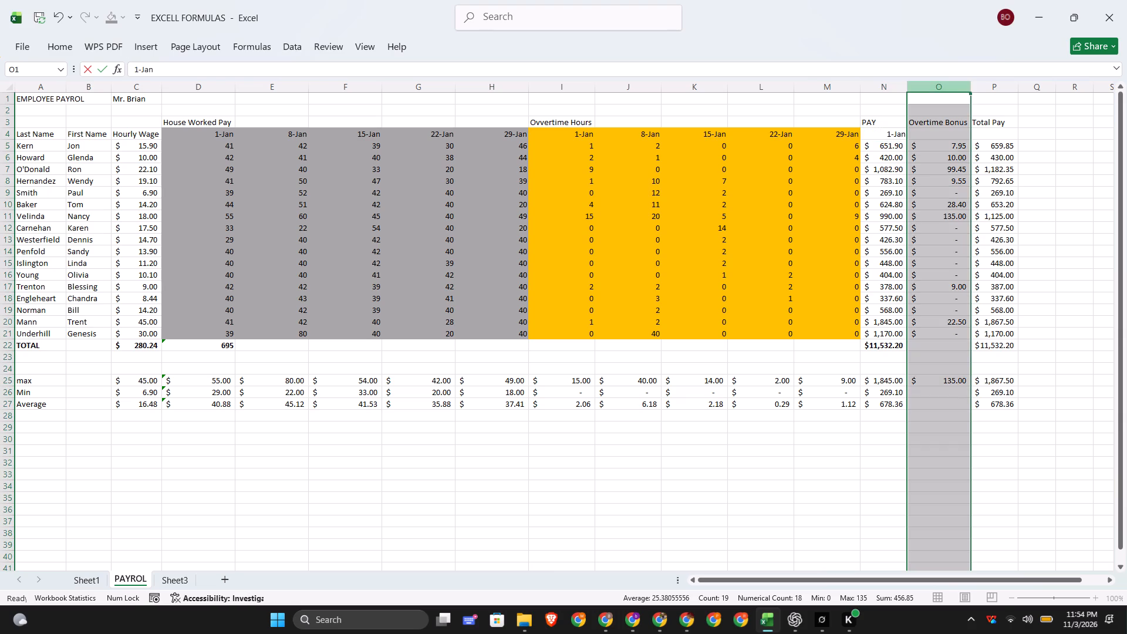
right_click(939, 91)
left_click(1000, 221)
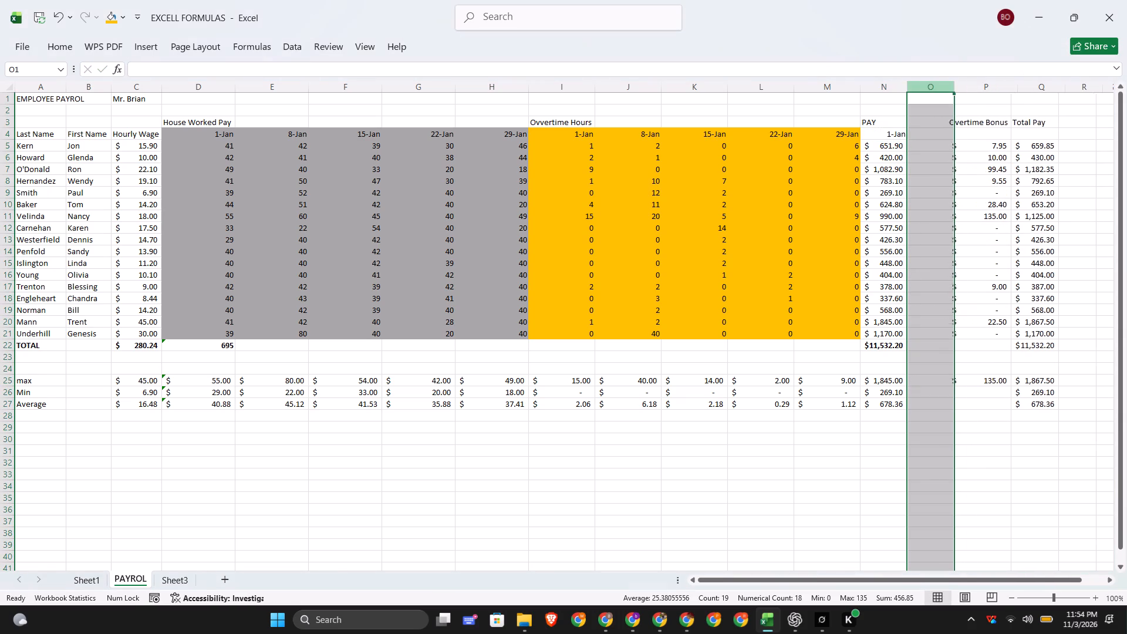
Insert two more blank columns at column O, between the PAY column and the Overtime Bonus column.
right_click(932, 89)
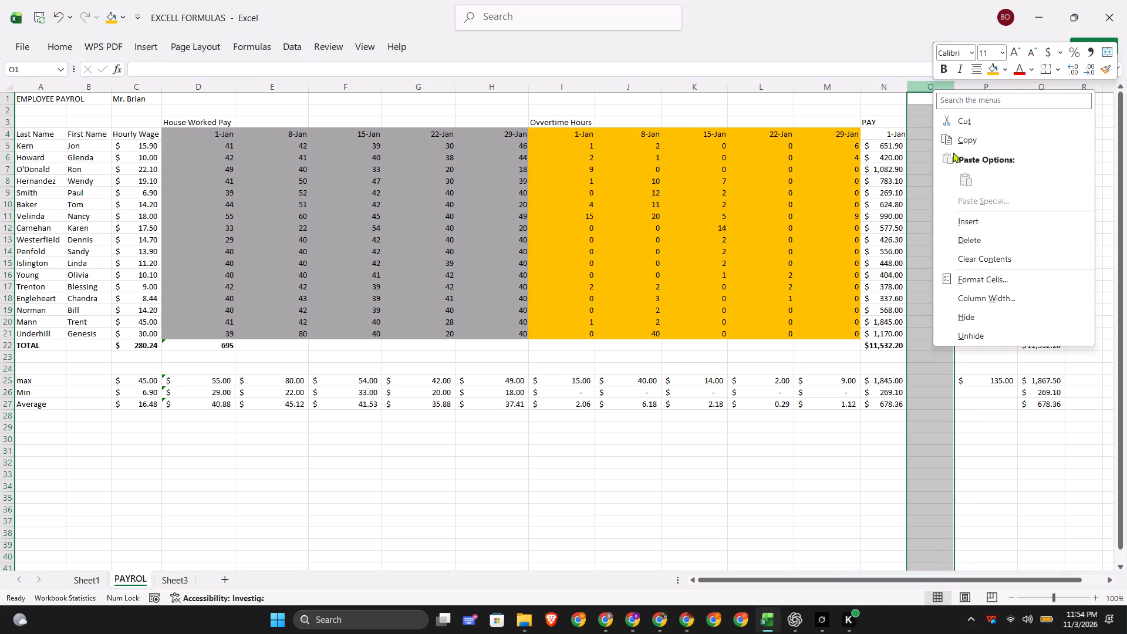
left_click(969, 225)
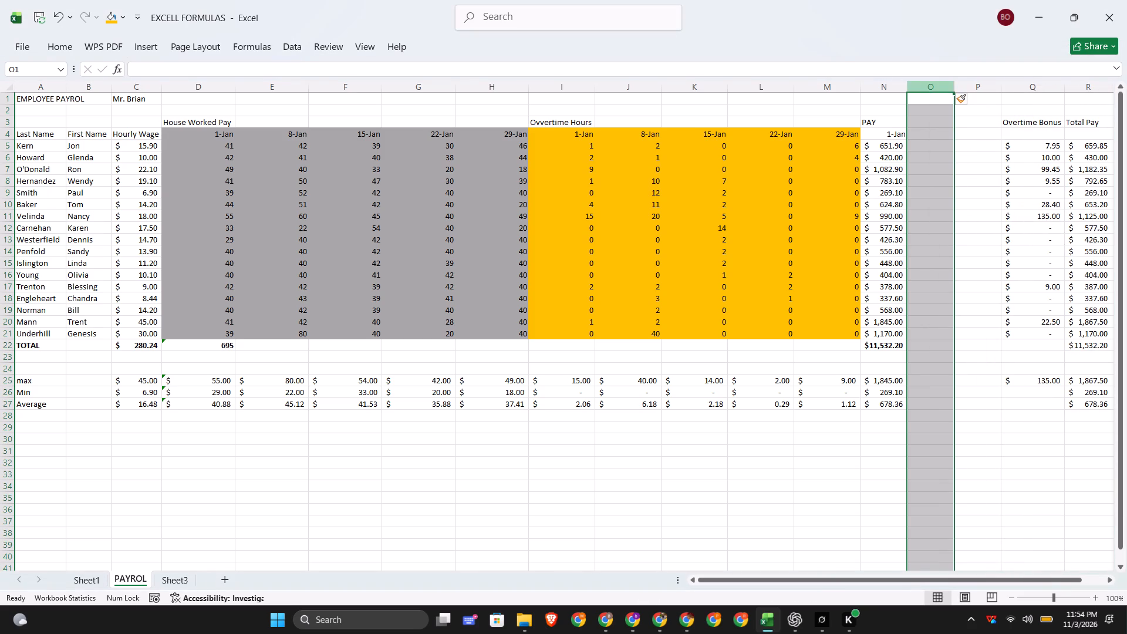
right_click(940, 88)
left_click(970, 221)
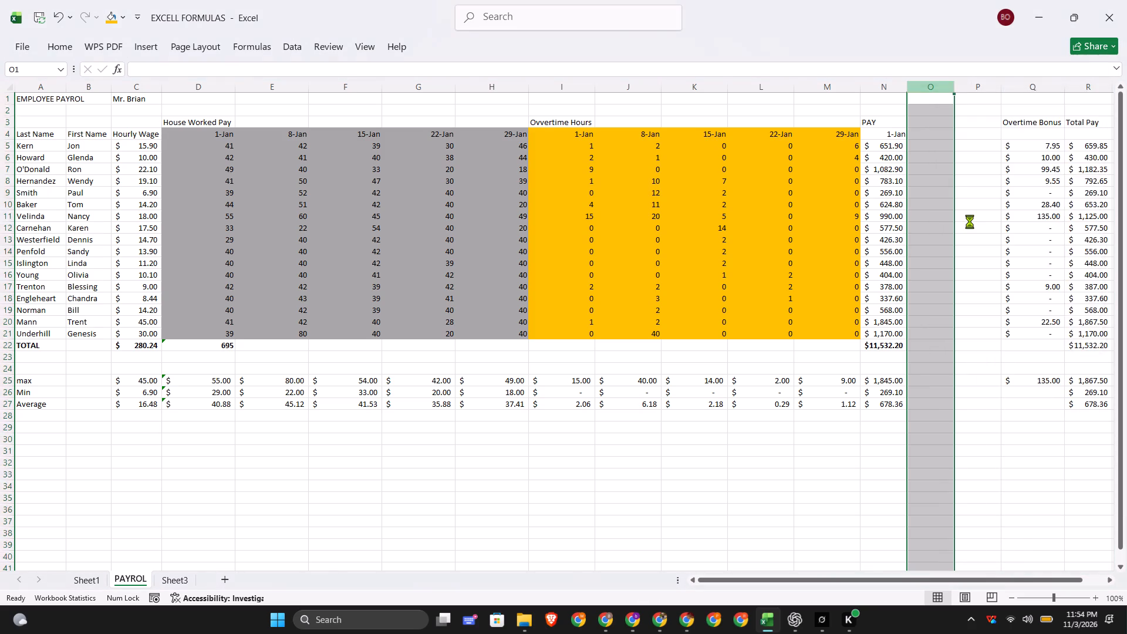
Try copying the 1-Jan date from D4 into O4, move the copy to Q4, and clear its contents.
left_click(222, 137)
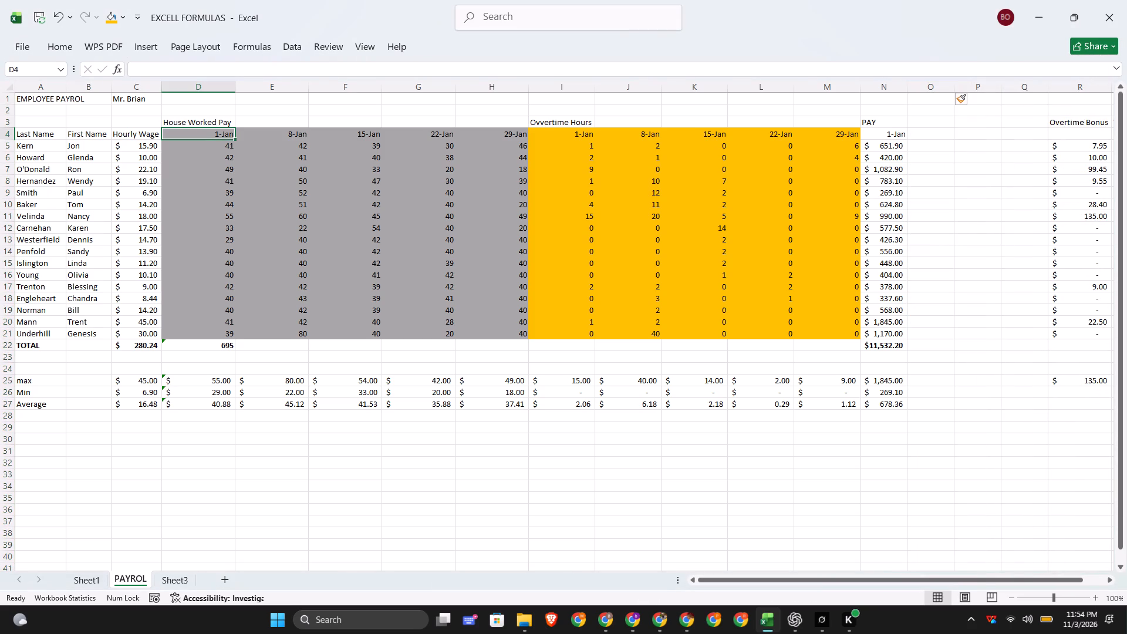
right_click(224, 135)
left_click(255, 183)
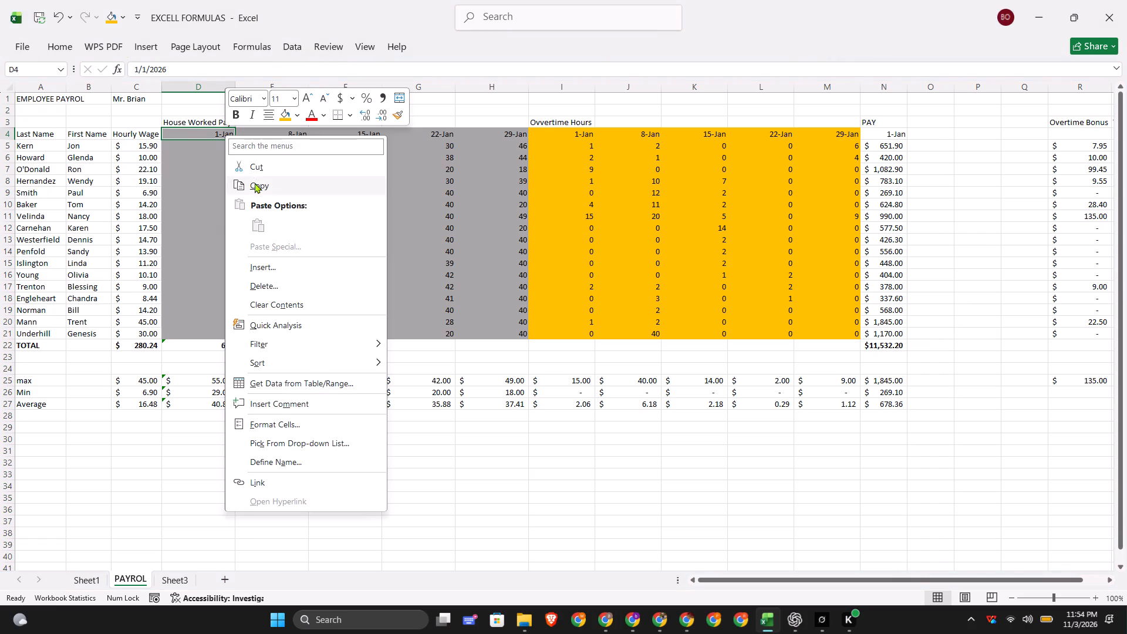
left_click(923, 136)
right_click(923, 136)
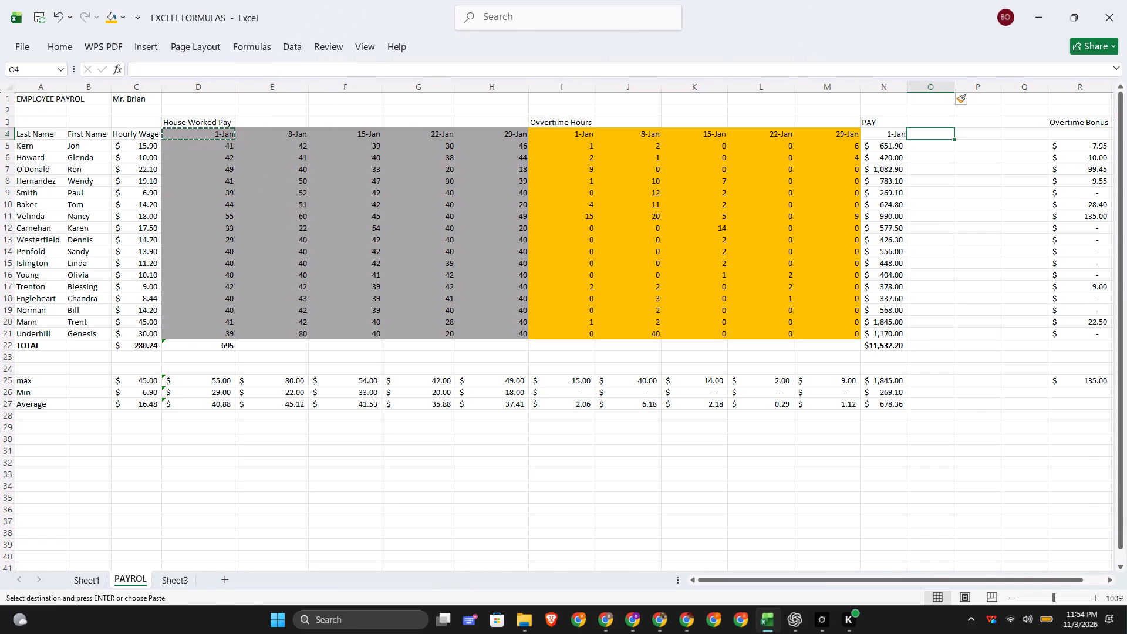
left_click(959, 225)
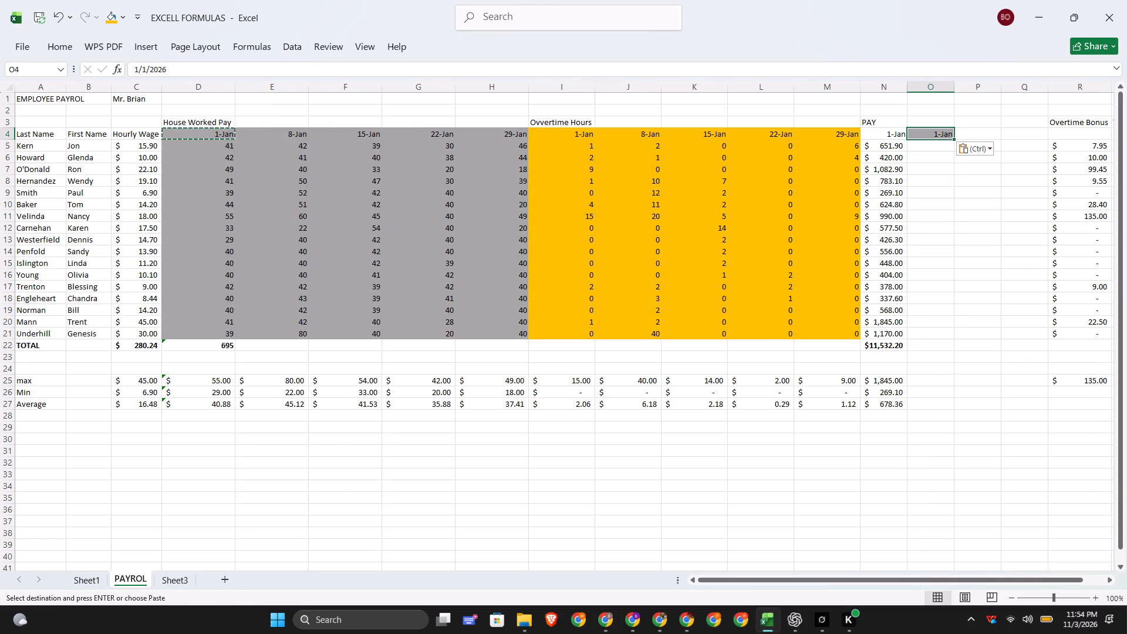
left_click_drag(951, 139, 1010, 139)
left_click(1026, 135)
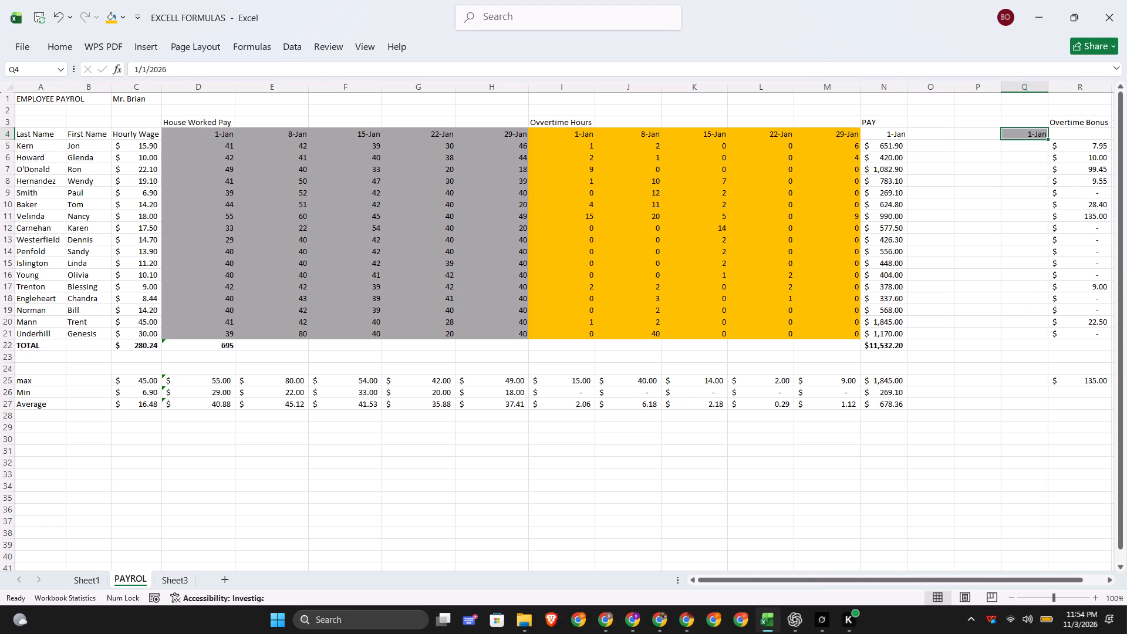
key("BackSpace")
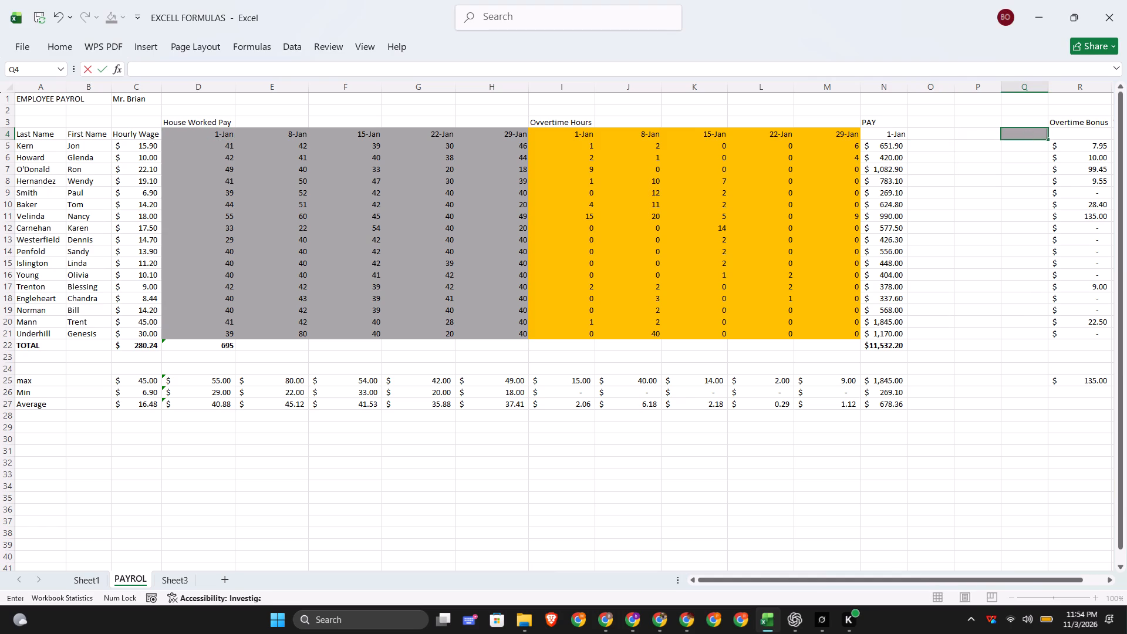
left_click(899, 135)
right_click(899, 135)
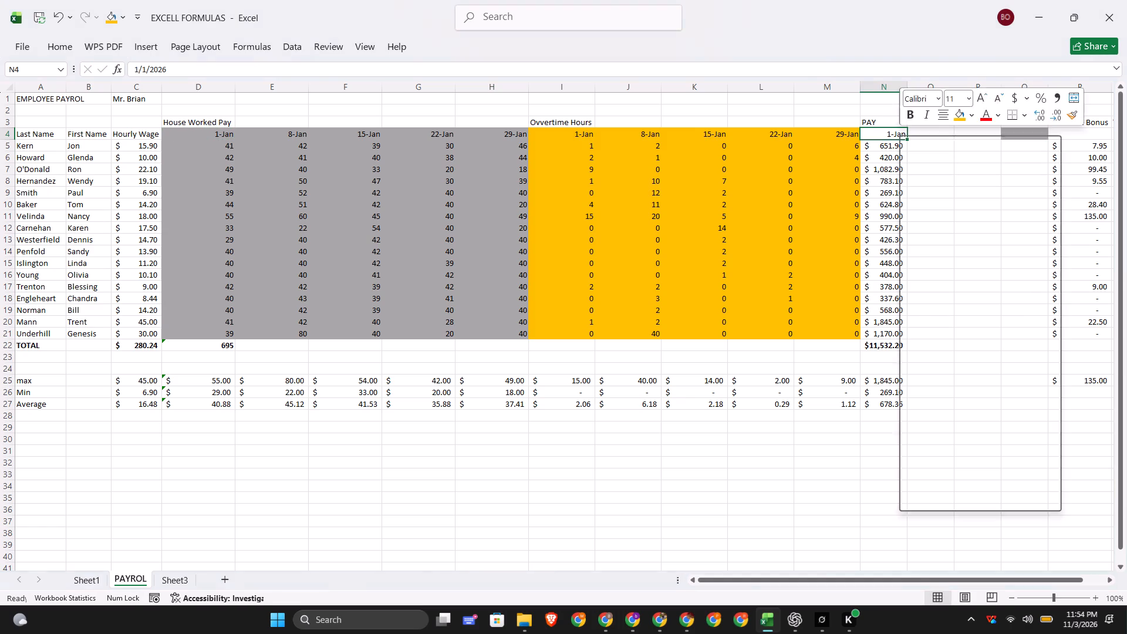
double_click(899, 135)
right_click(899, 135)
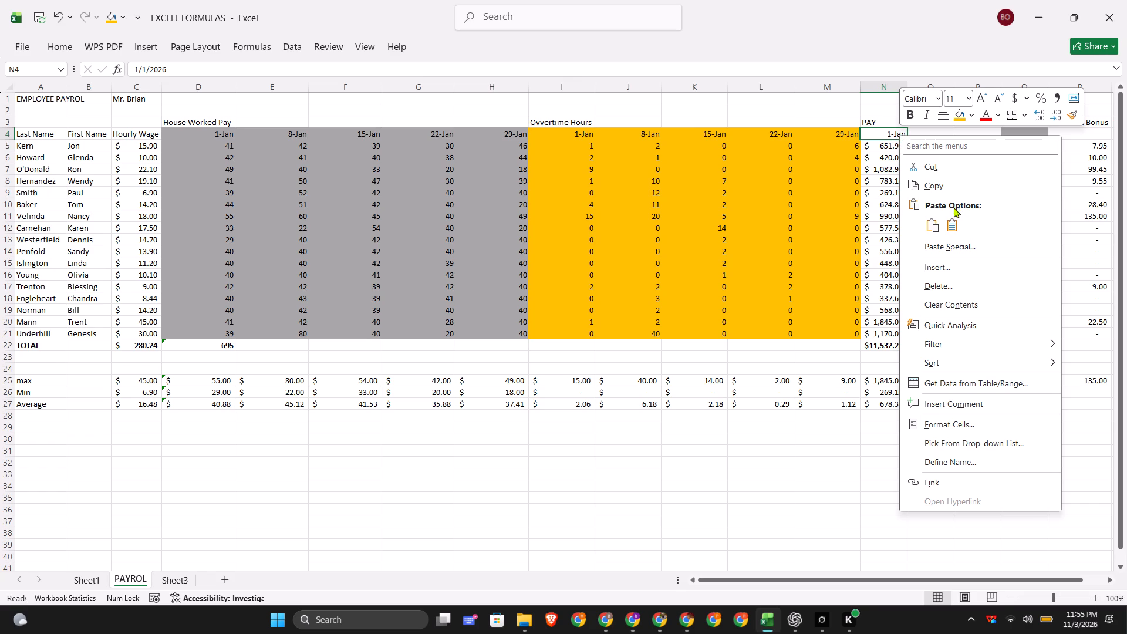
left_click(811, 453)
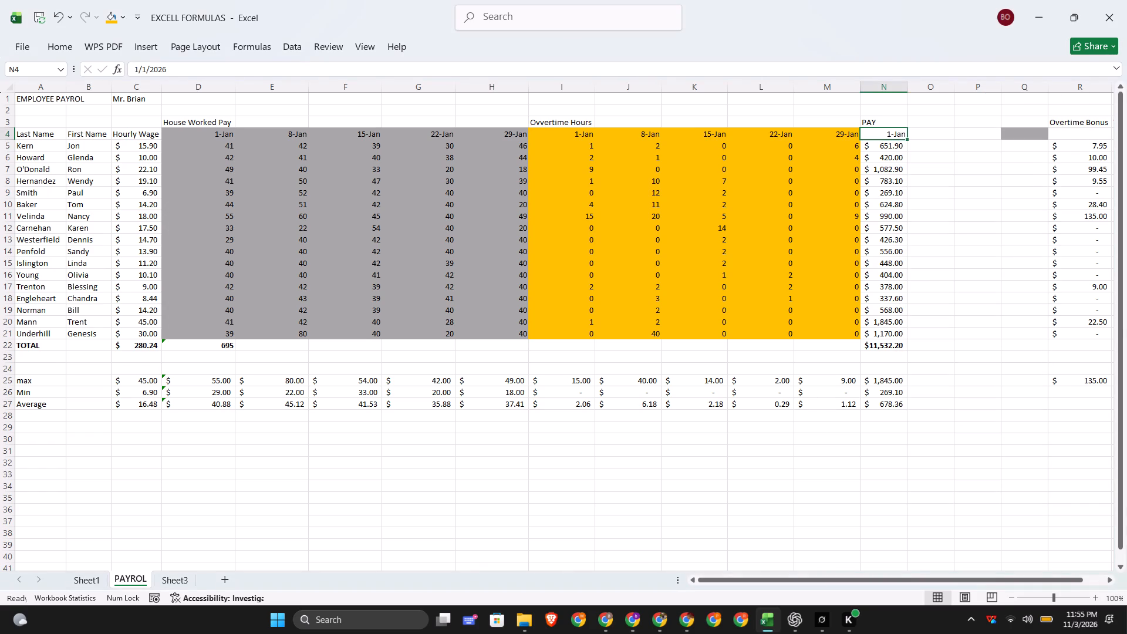
Delete column Q, which holds the leftover grey cell before the Overtime Bonus column.
left_click(1005, 132)
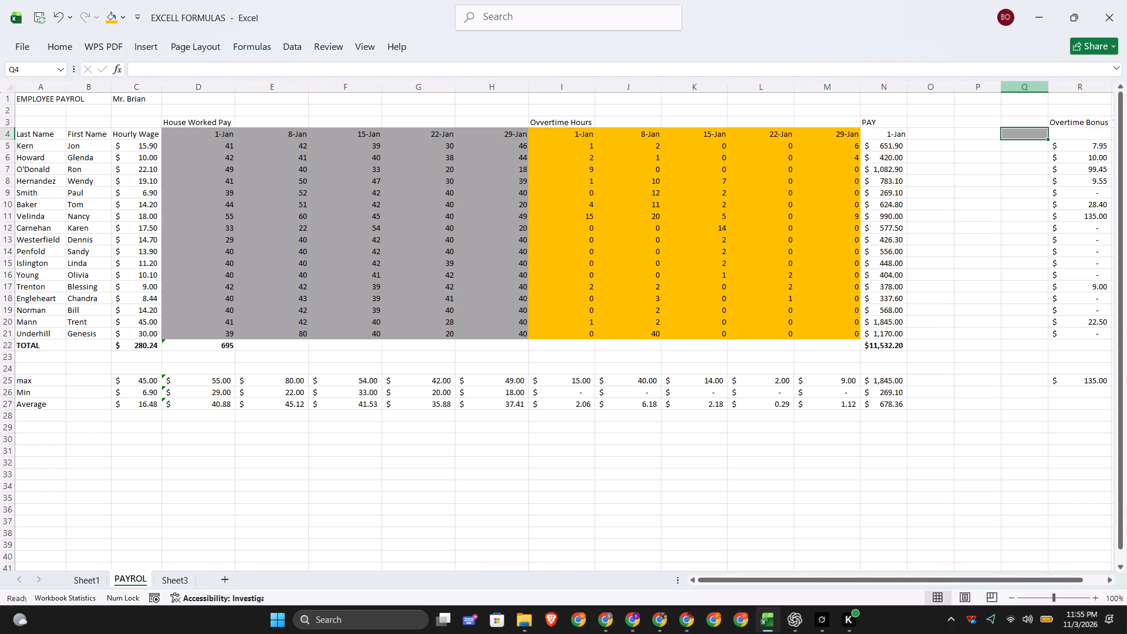
right_click(1027, 91)
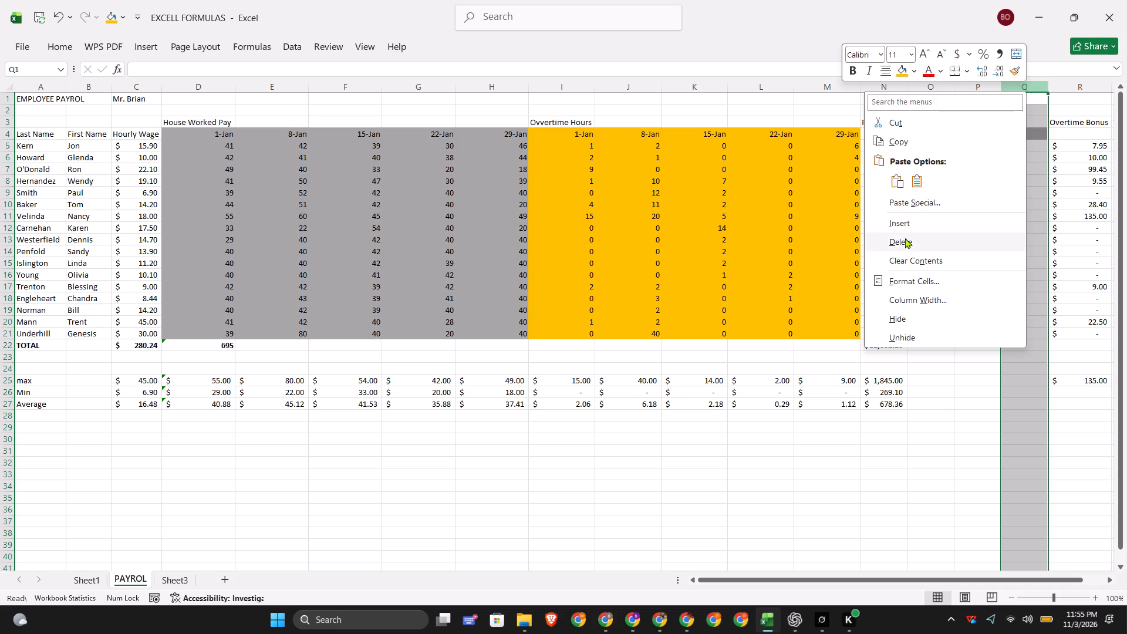
left_click(905, 238)
Insert two blank columns at column P, before the Overtime Bonus column.
left_click(971, 136)
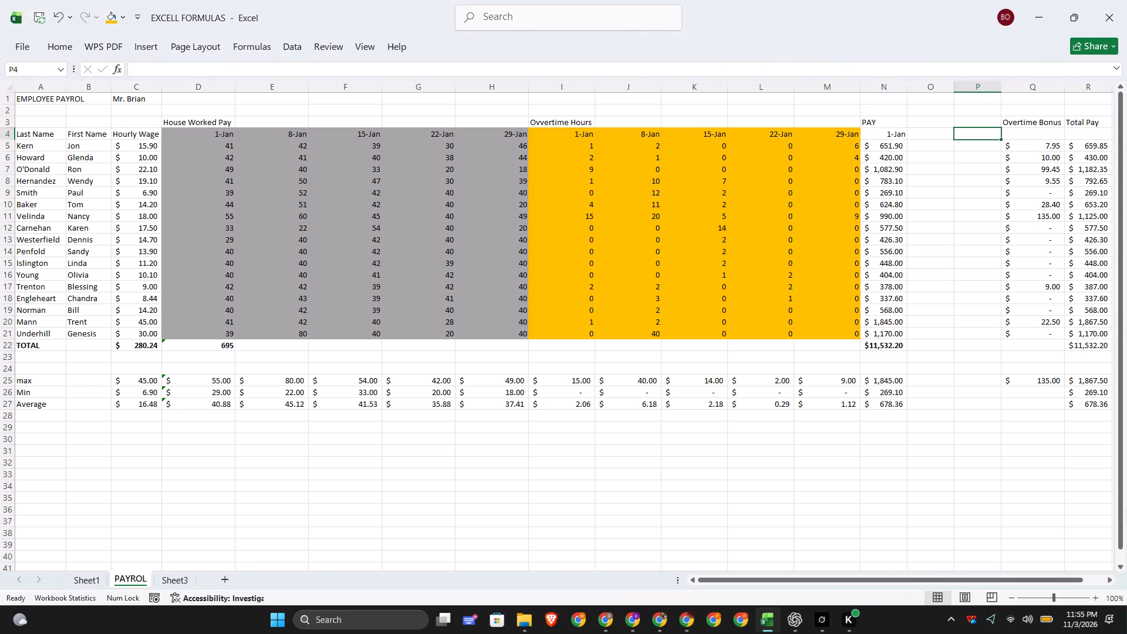
right_click(985, 87)
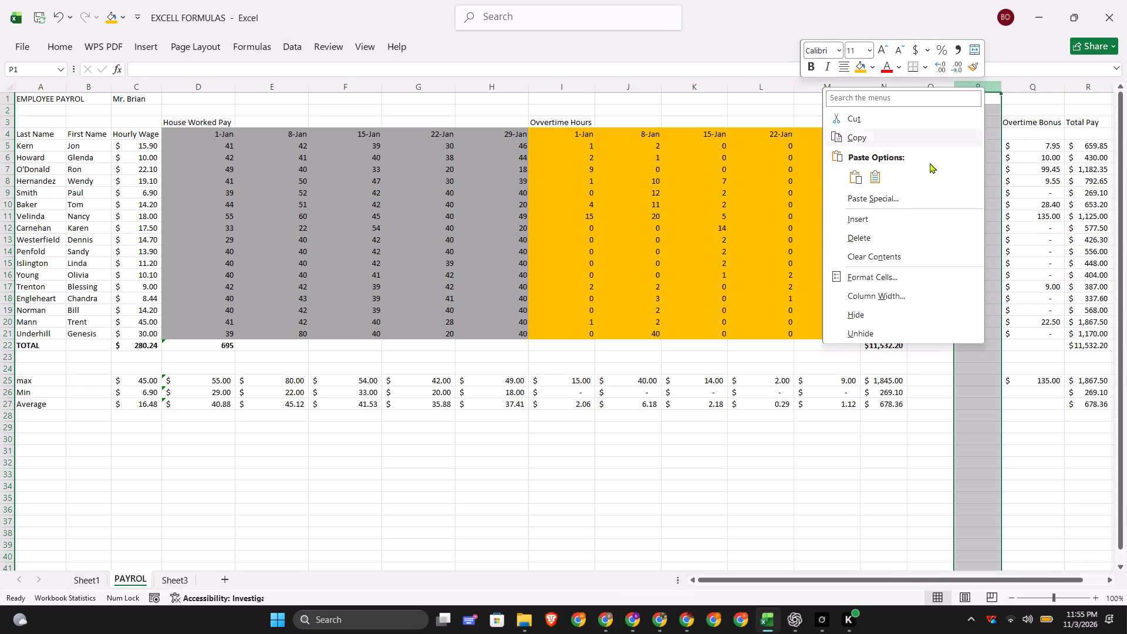
left_click(886, 224)
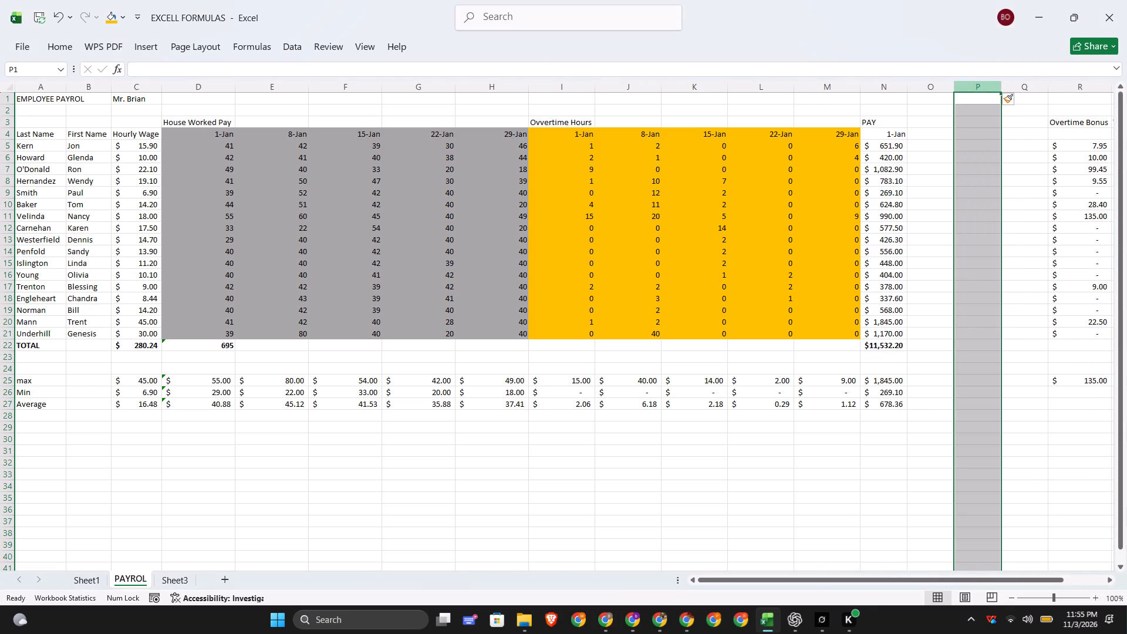
right_click(985, 86)
left_click(888, 215)
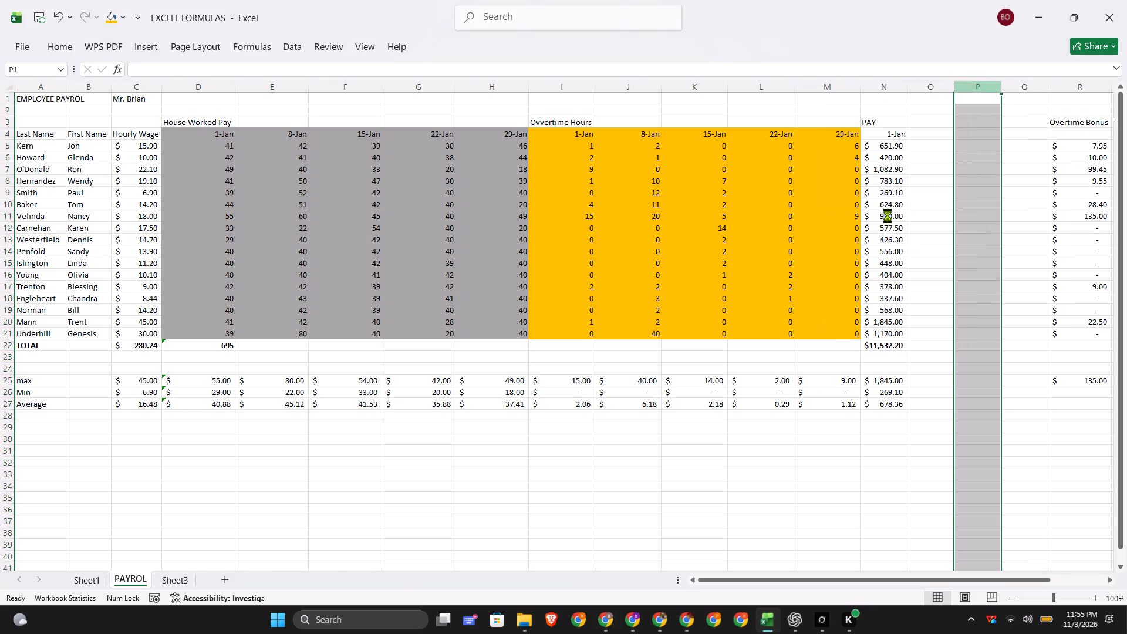
Fill the 1-Jan date from N4 across O4:Q4 as a daily series ending at 4-Jan.
left_click(897, 140)
left_click(897, 134)
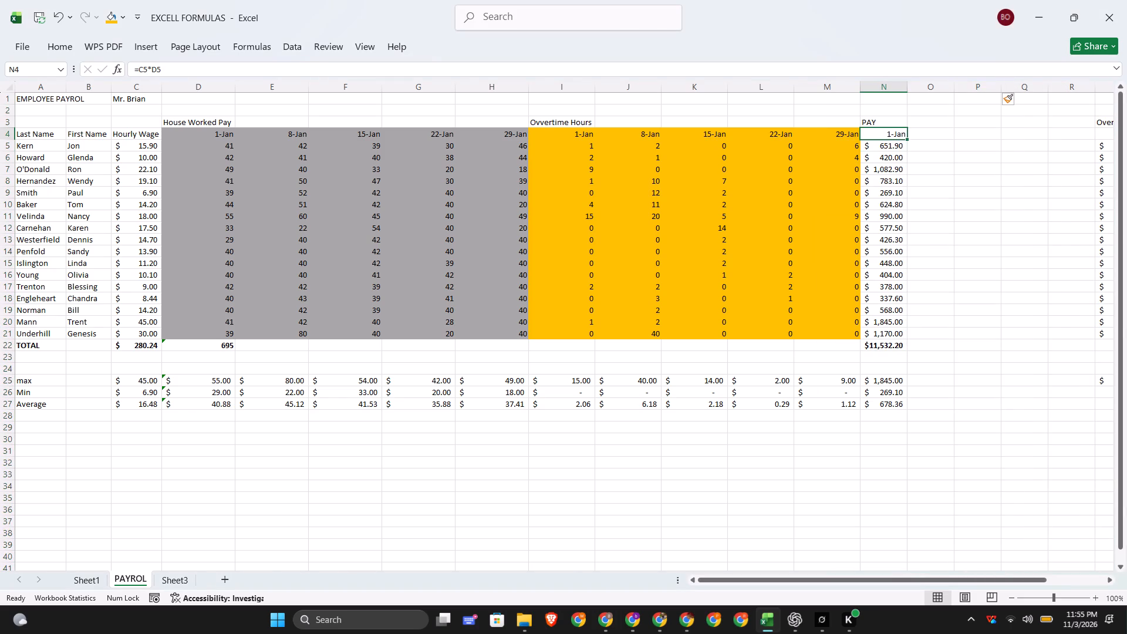
left_click_drag(908, 138, 937, 139)
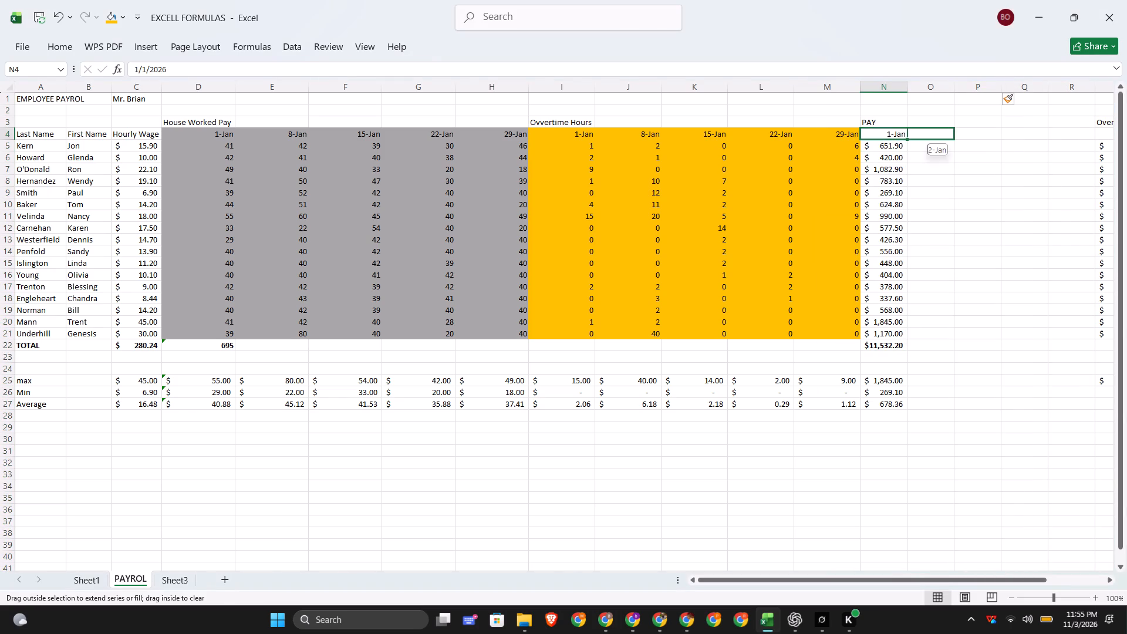
left_click_drag(937, 139, 1017, 137)
left_click_drag(1017, 137, 1028, 136)
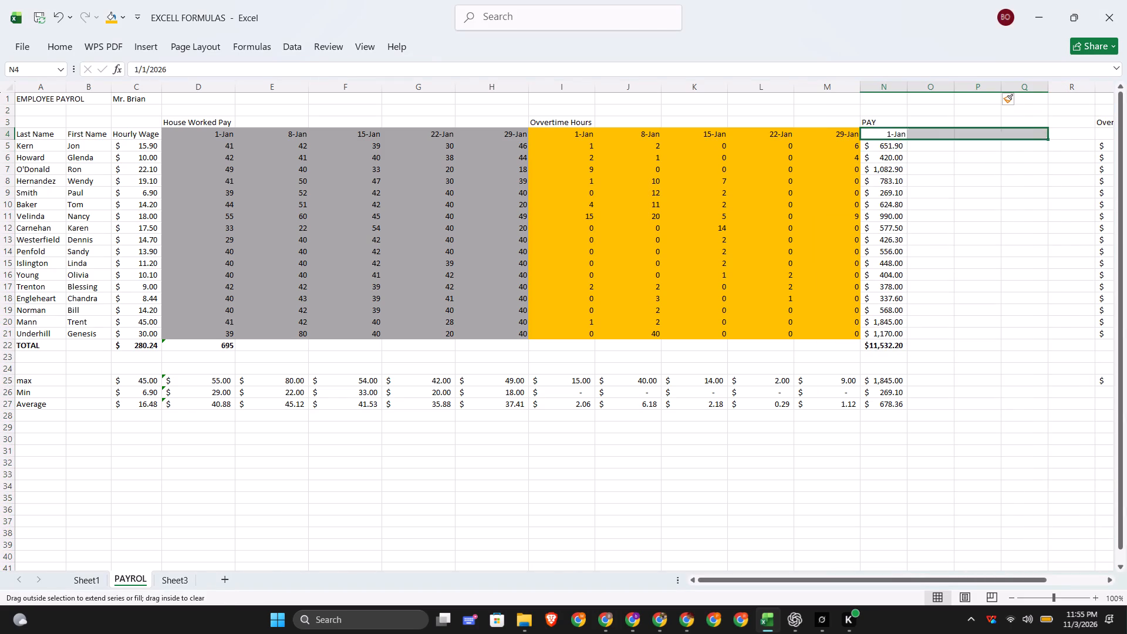
left_click(902, 135)
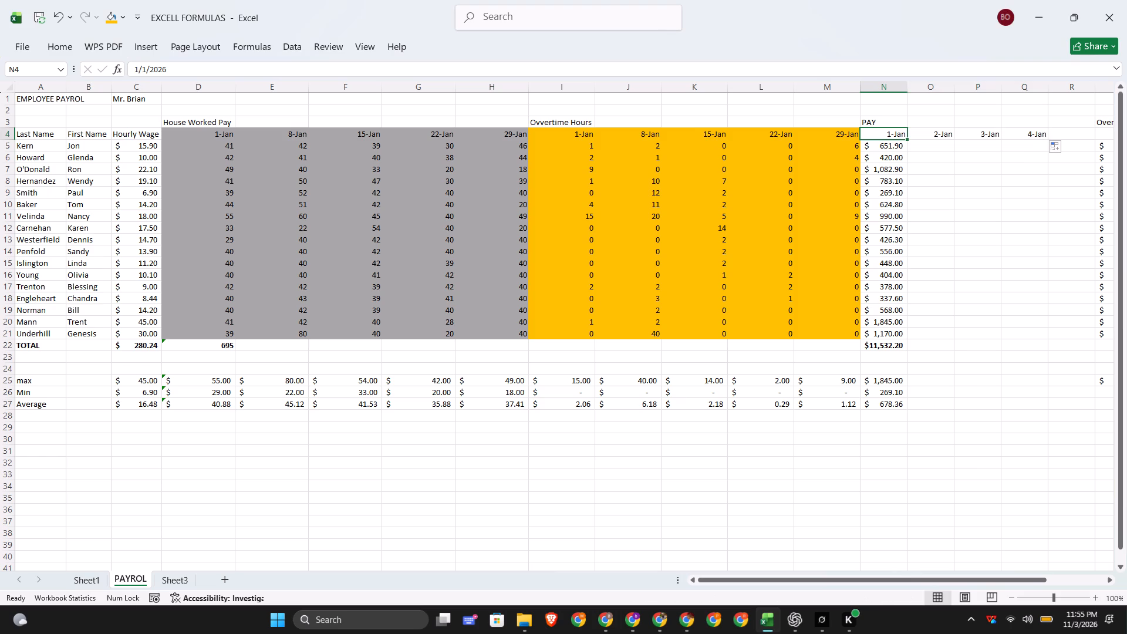
Replace the date in O4 with the formula =N4+7.
double_click(927, 132)
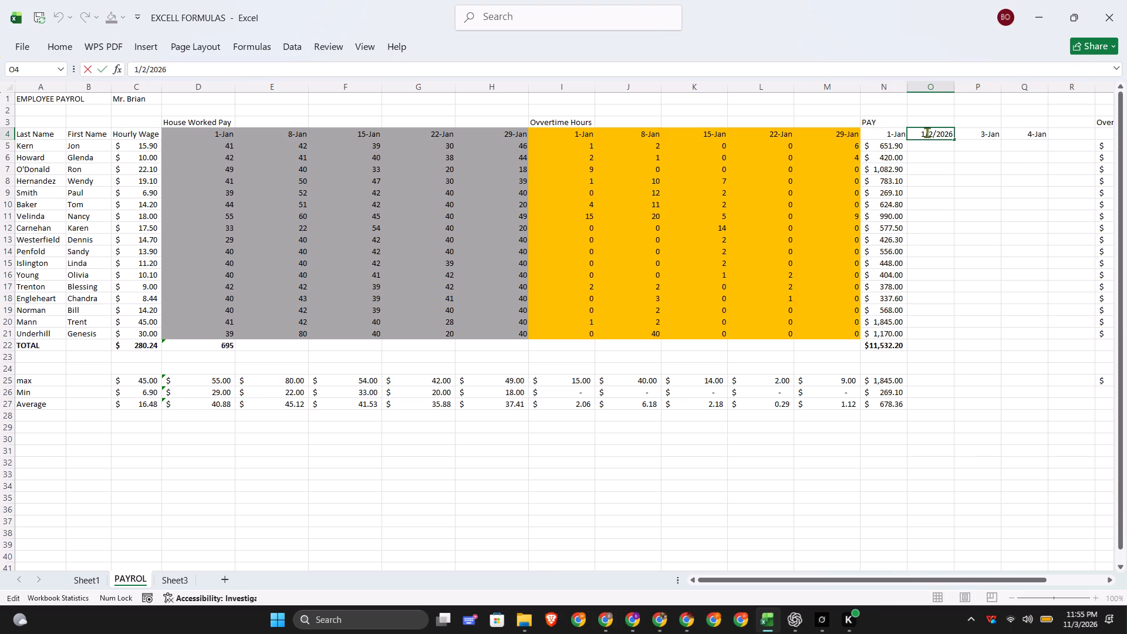
triple_click(927, 132)
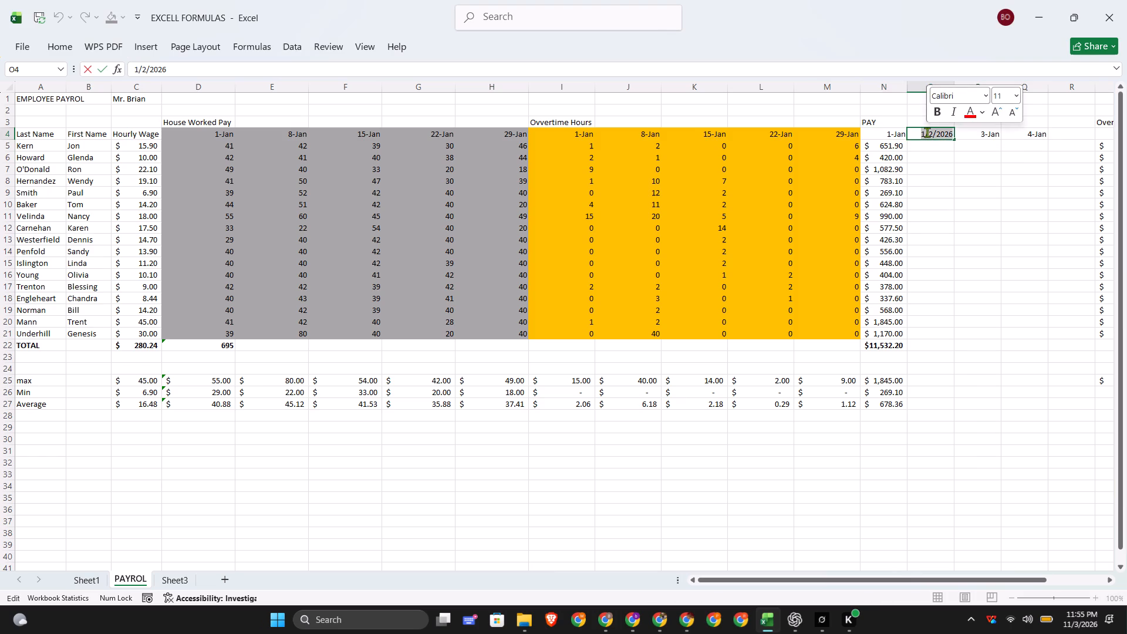
key("equal")
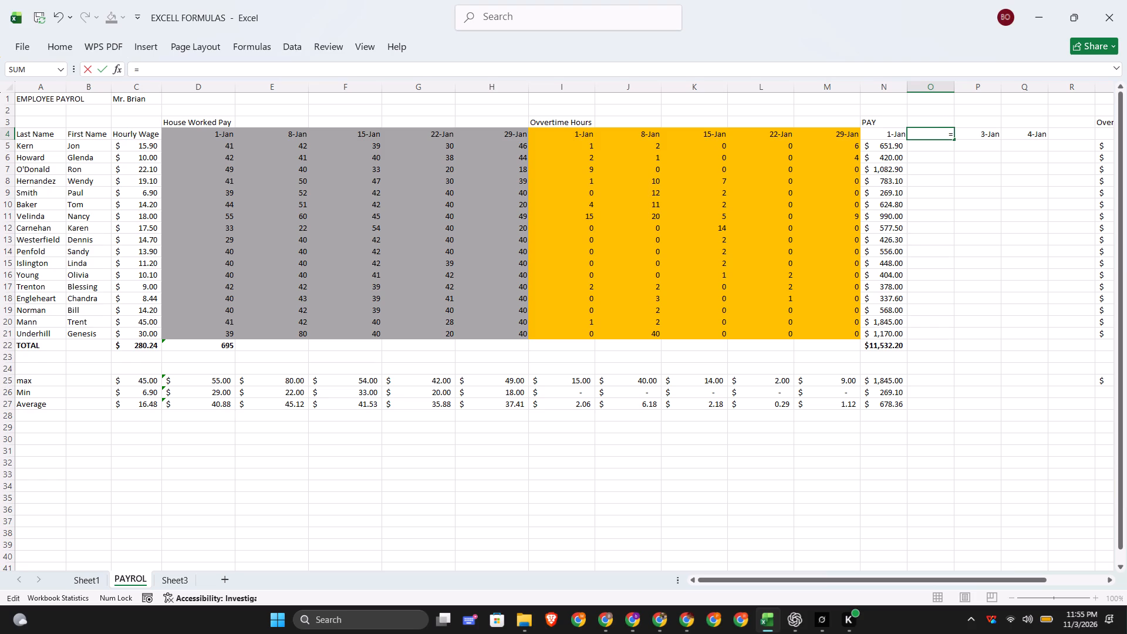
left_click(899, 131)
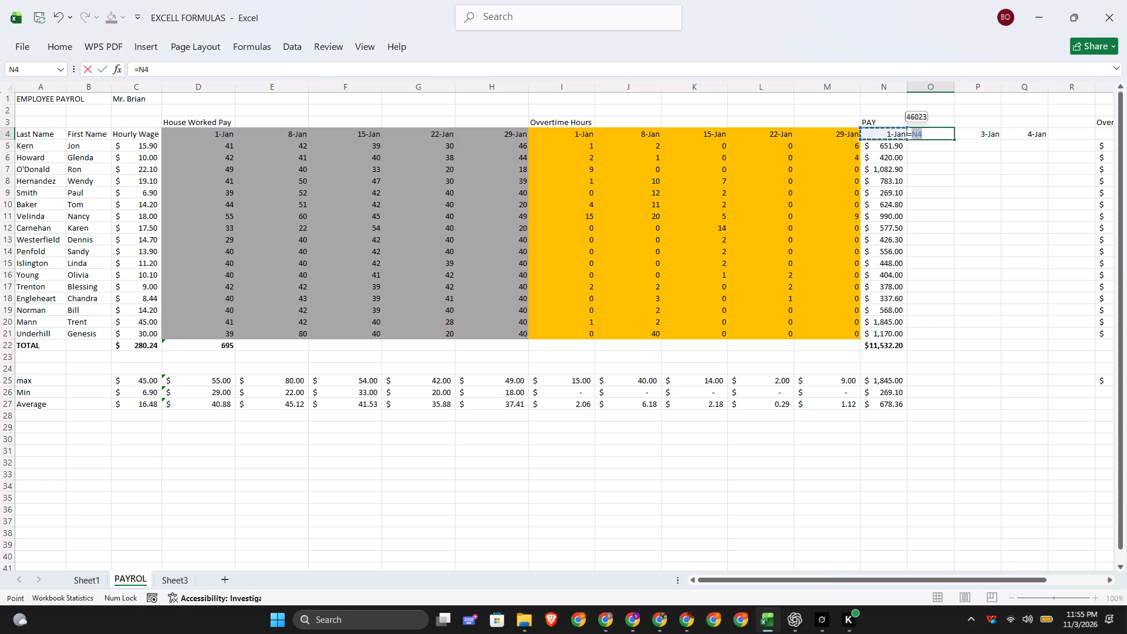
key("shift+plus")
key("7")
key("Return")
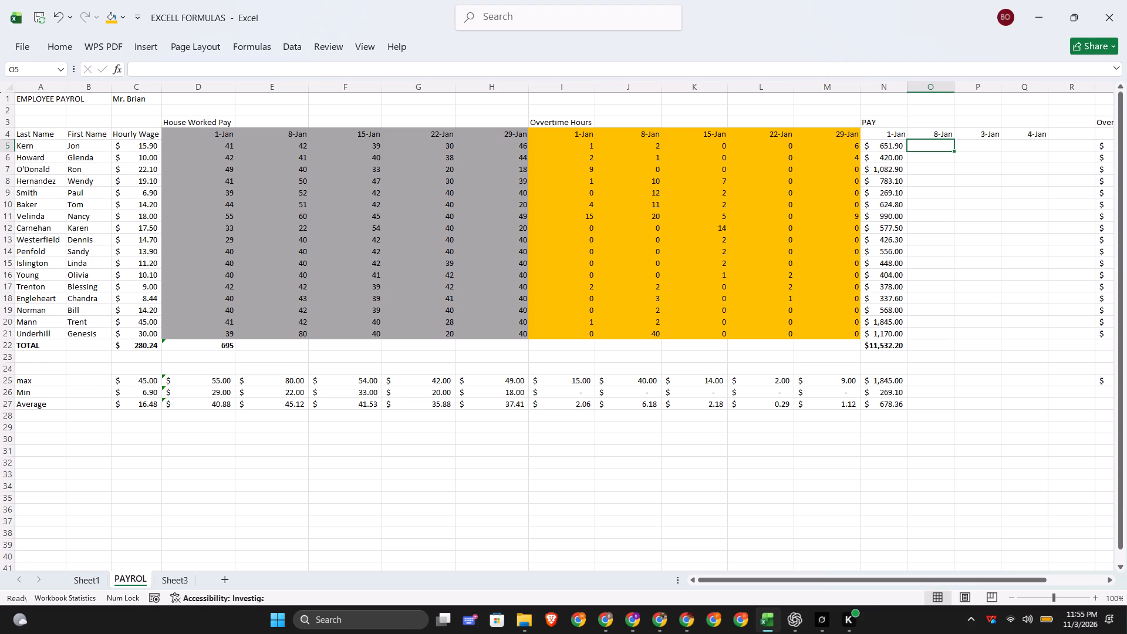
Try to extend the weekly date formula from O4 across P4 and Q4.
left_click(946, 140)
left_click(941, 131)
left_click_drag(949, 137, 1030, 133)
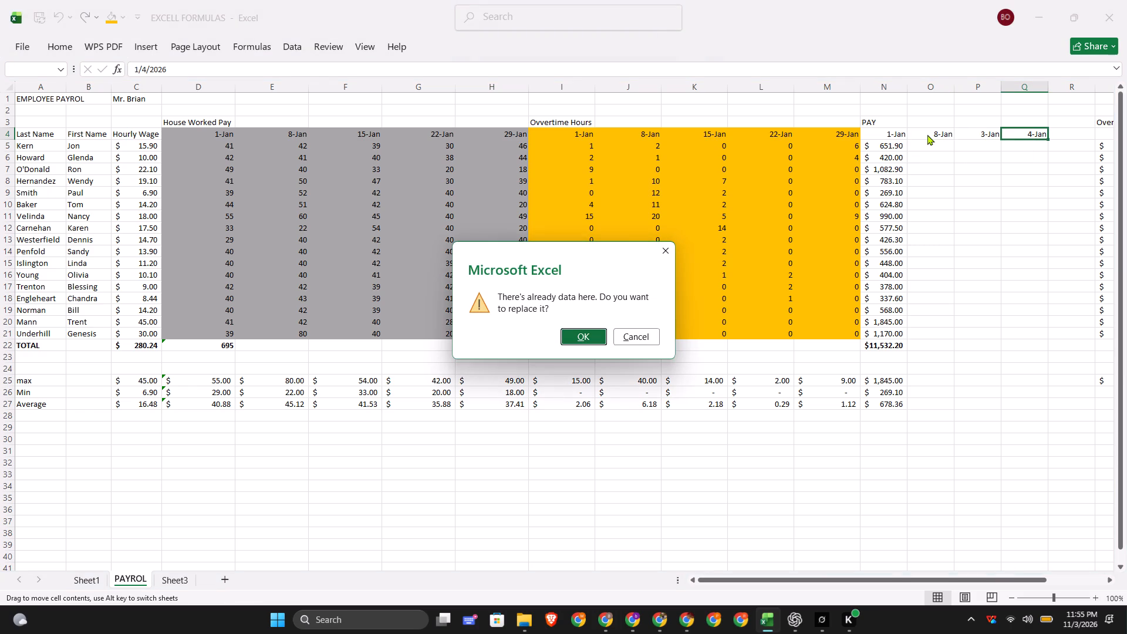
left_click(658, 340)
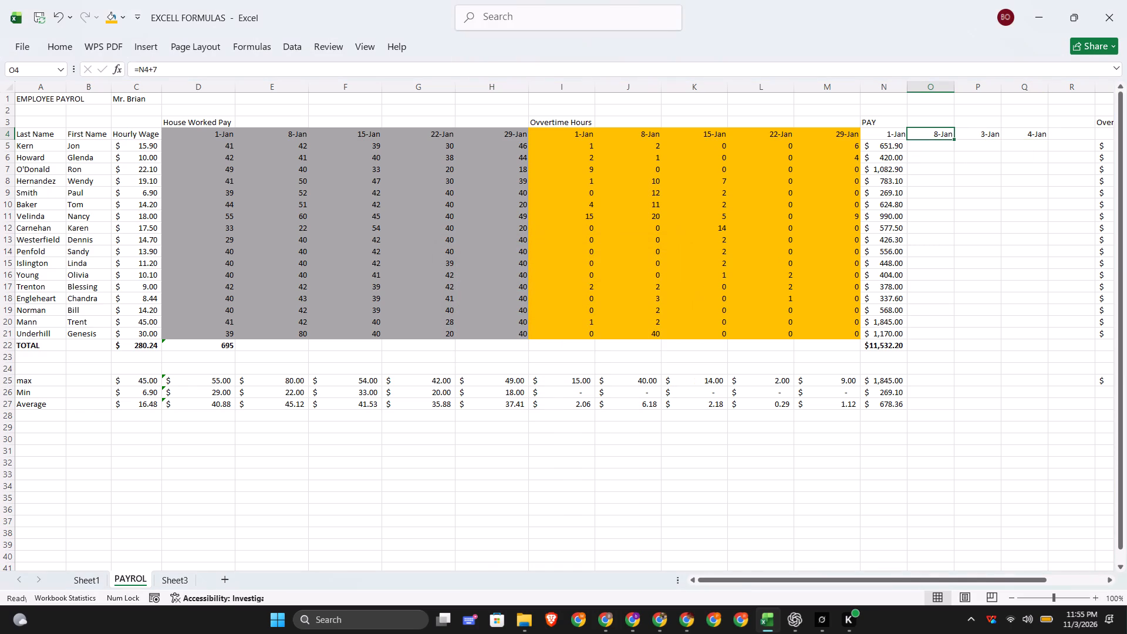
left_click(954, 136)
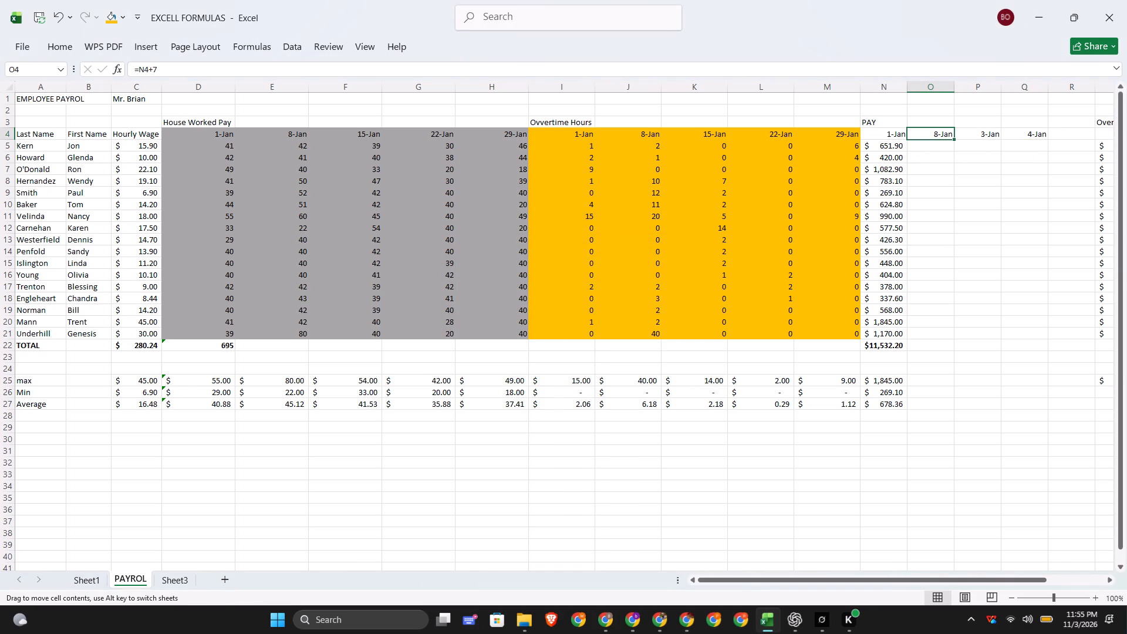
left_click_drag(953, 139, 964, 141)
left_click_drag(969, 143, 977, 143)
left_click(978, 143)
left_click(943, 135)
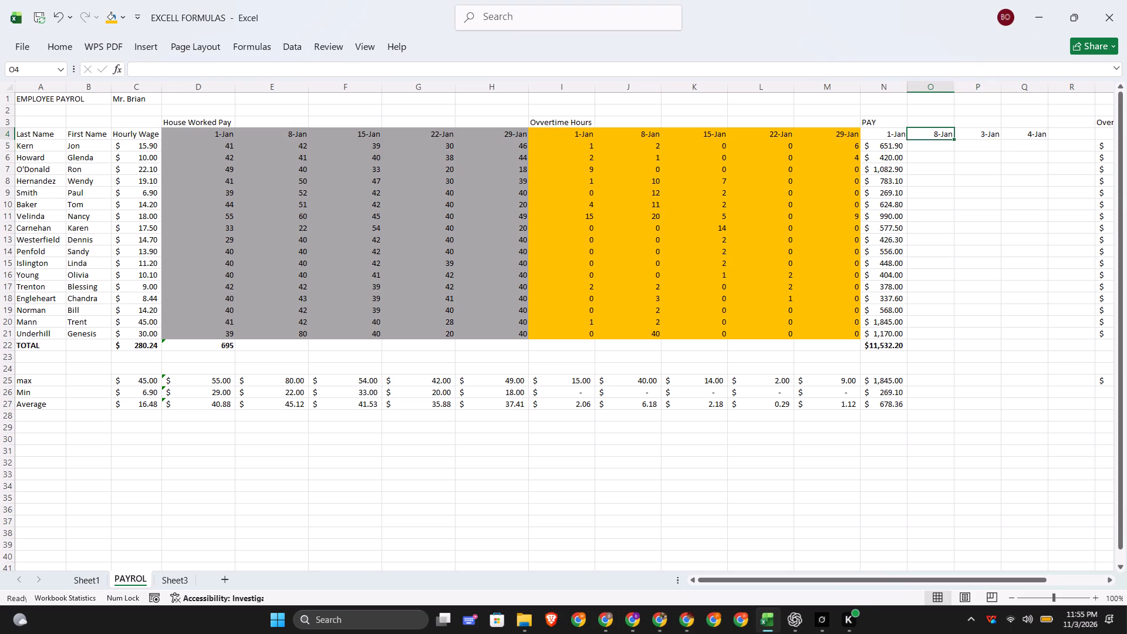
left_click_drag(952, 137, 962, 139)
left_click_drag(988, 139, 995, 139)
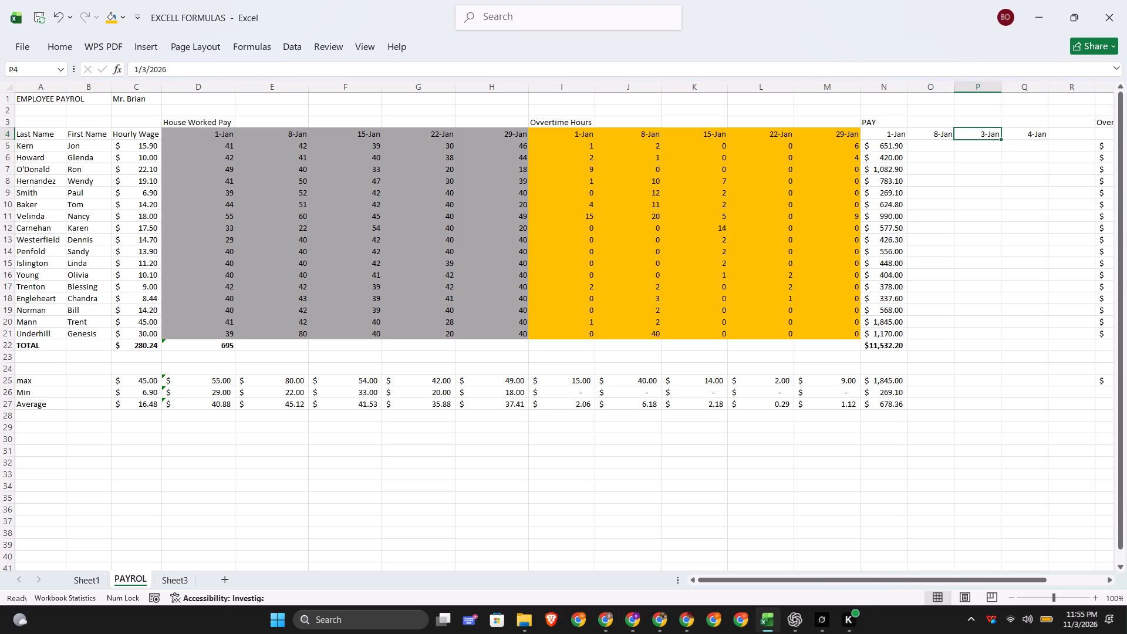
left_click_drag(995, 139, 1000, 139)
Extend the weekly date formula =N4+7 from O4 across P4 and Q4 in the PAY section.
double_click(940, 134)
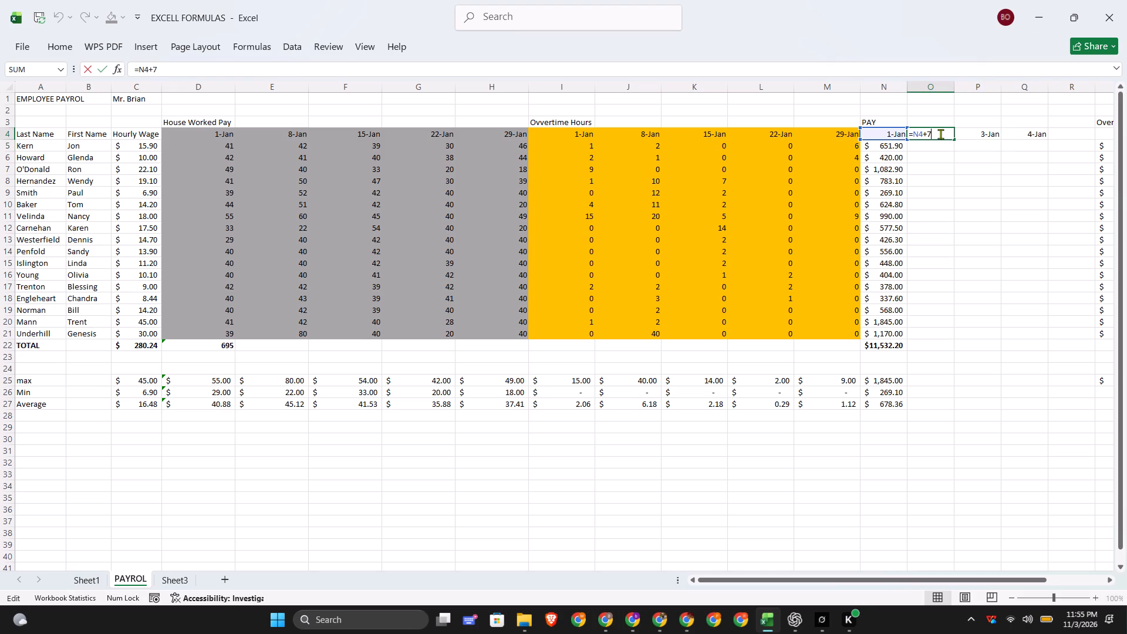
left_click(939, 133)
left_click(934, 150)
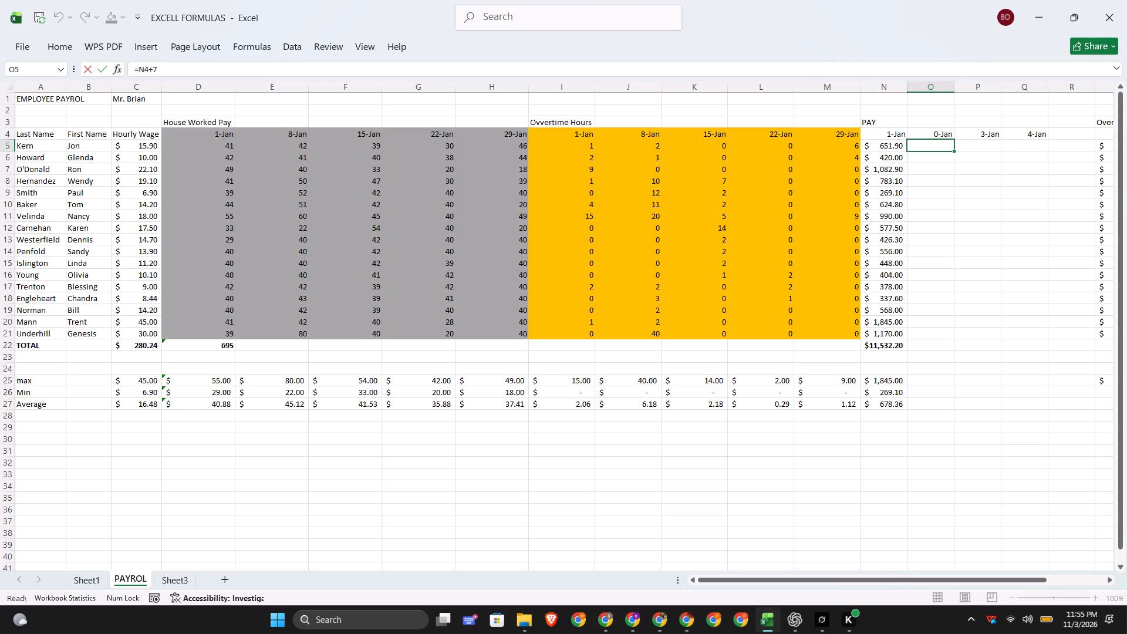
left_click(936, 137)
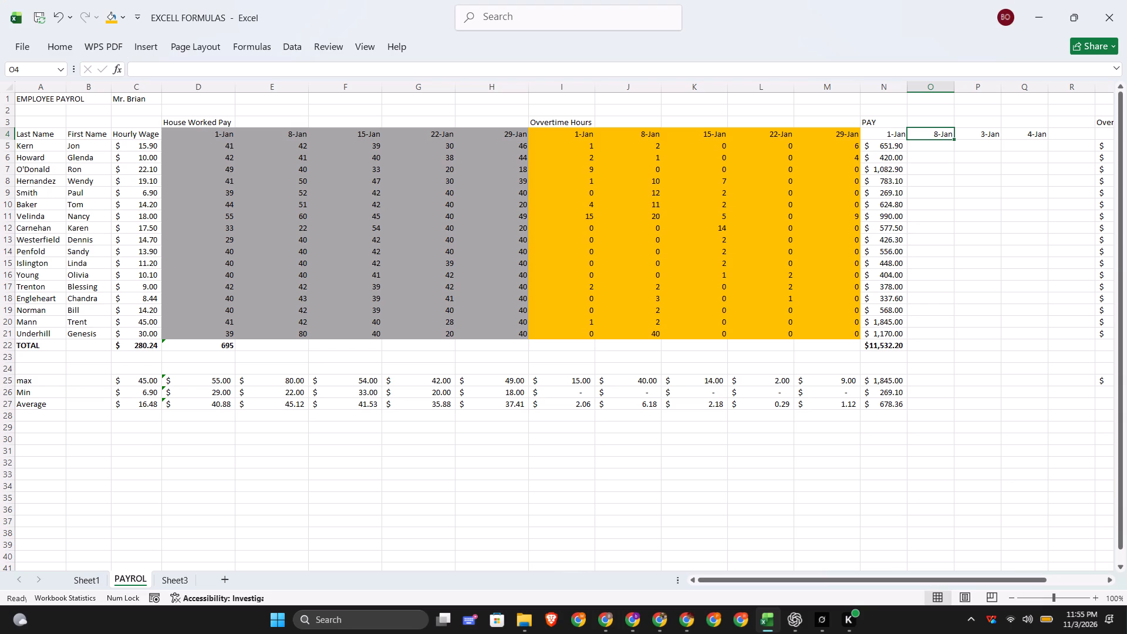
left_click_drag(955, 138, 1031, 138)
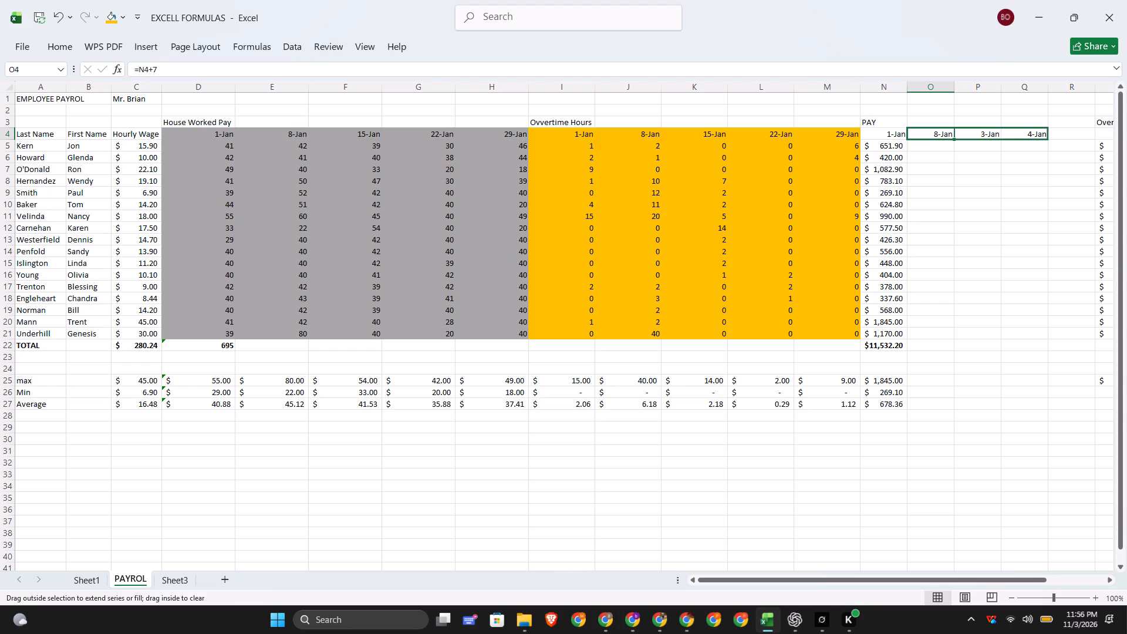
left_click_drag(1031, 138, 1057, 138)
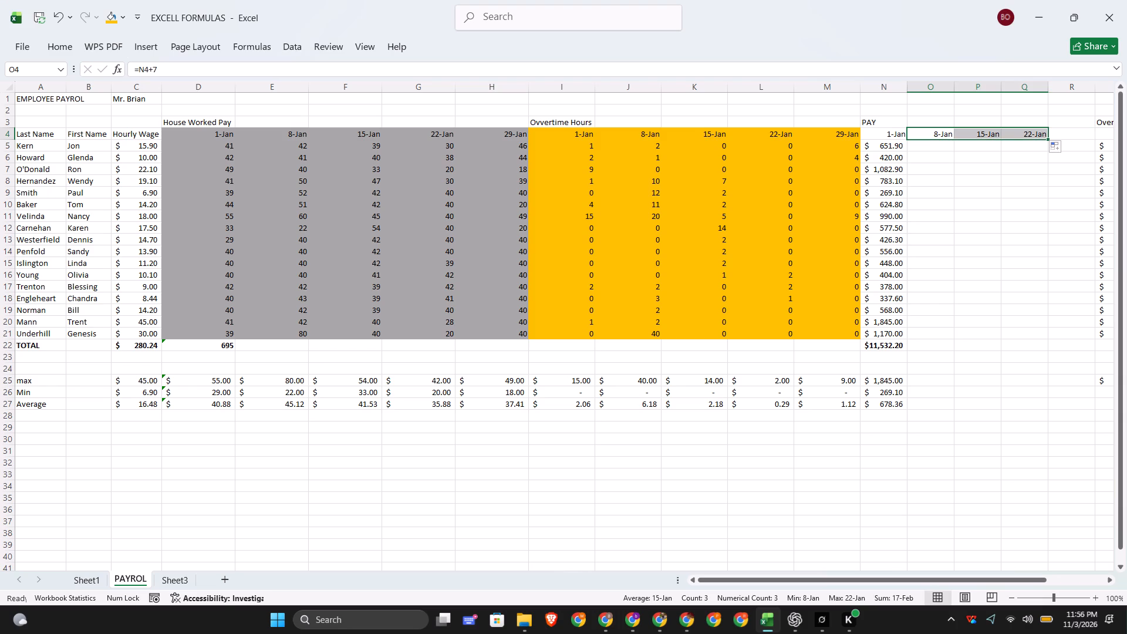
Extend the weekly date formula from Q4 into R4 so the PAY headings run to 29-Jan.
left_click_drag(1048, 137, 1067, 136)
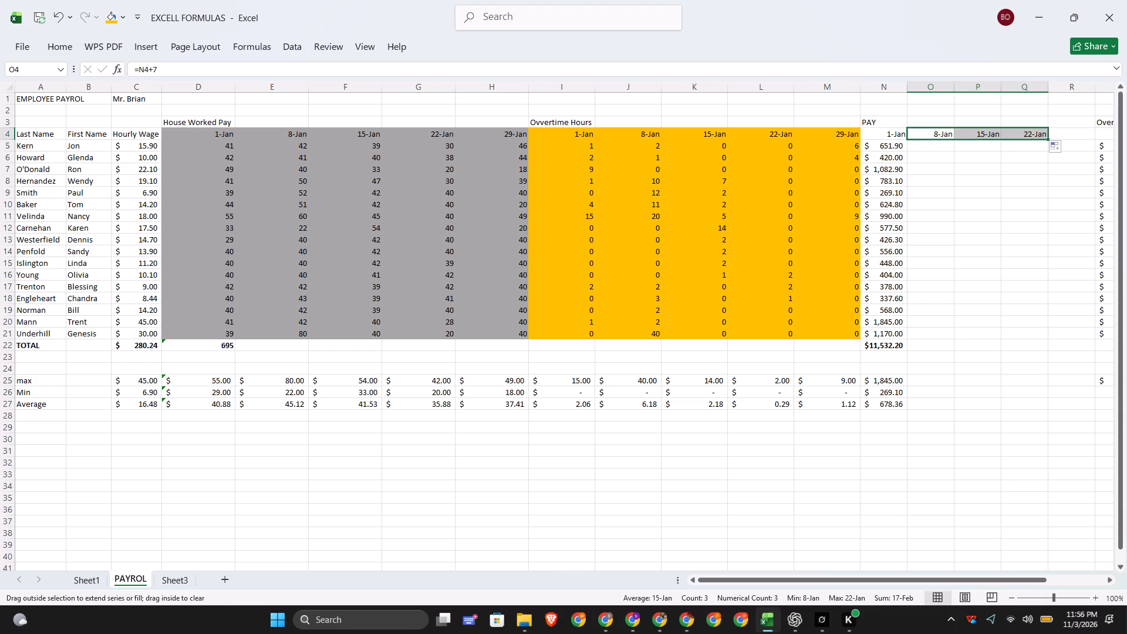
left_click_drag(1067, 136, 1071, 137)
left_click(1041, 139)
left_click_drag(1046, 138, 1070, 139)
left_click(982, 150)
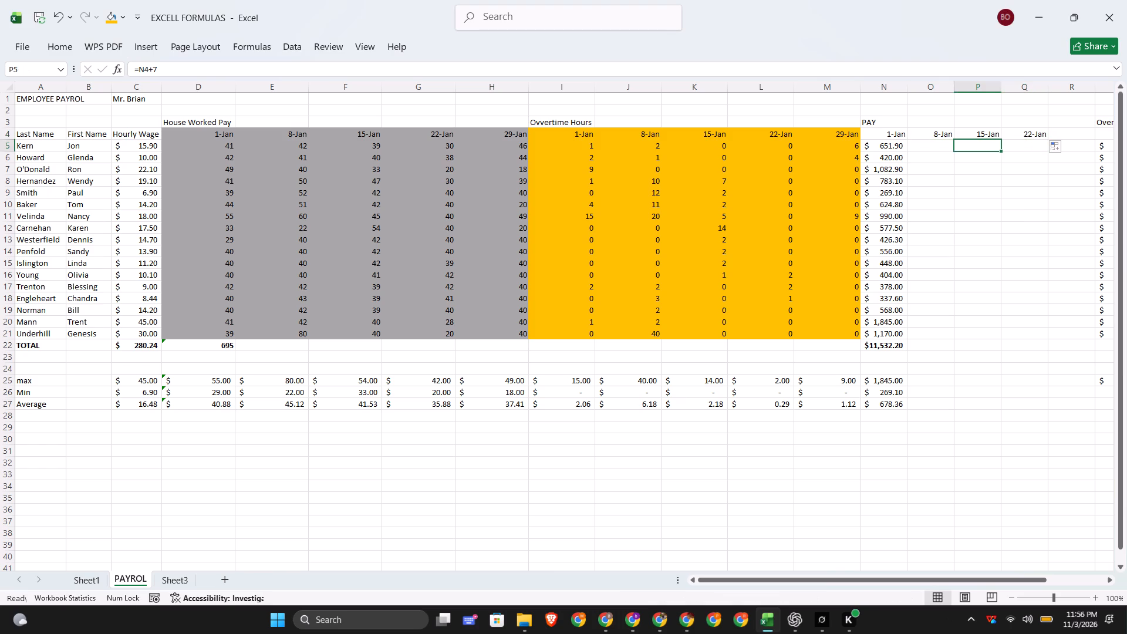
left_click(1017, 129)
left_click_drag(1048, 137, 1077, 138)
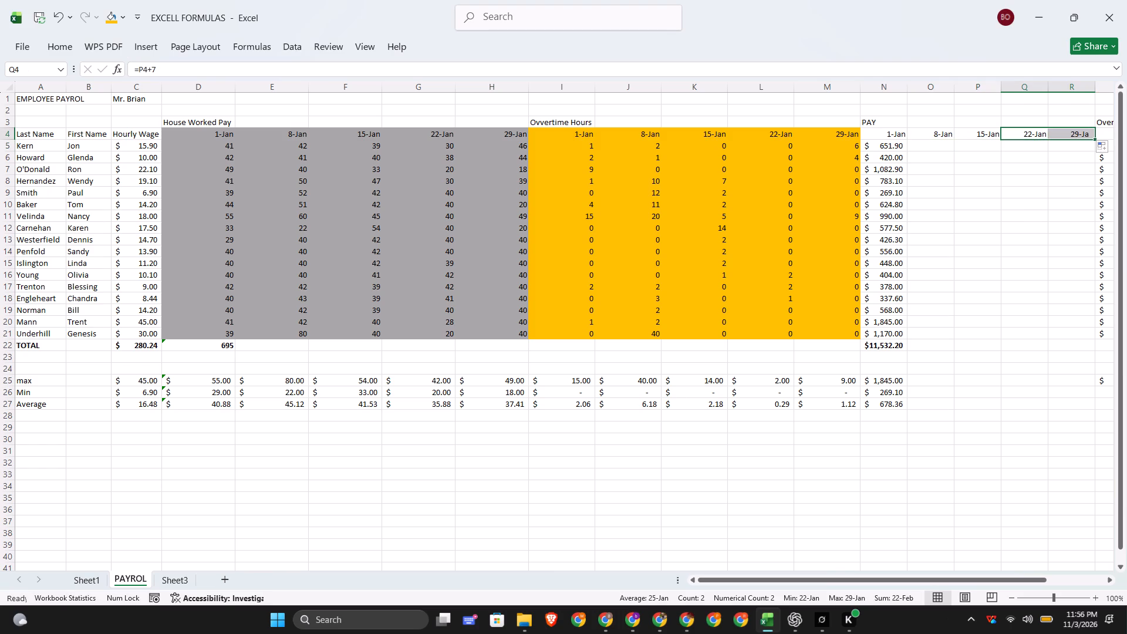
Fill the 1-Jan pay formula =C5*D5 from N5 down to N21.
left_click(939, 150)
left_click(894, 147)
right_click(894, 147)
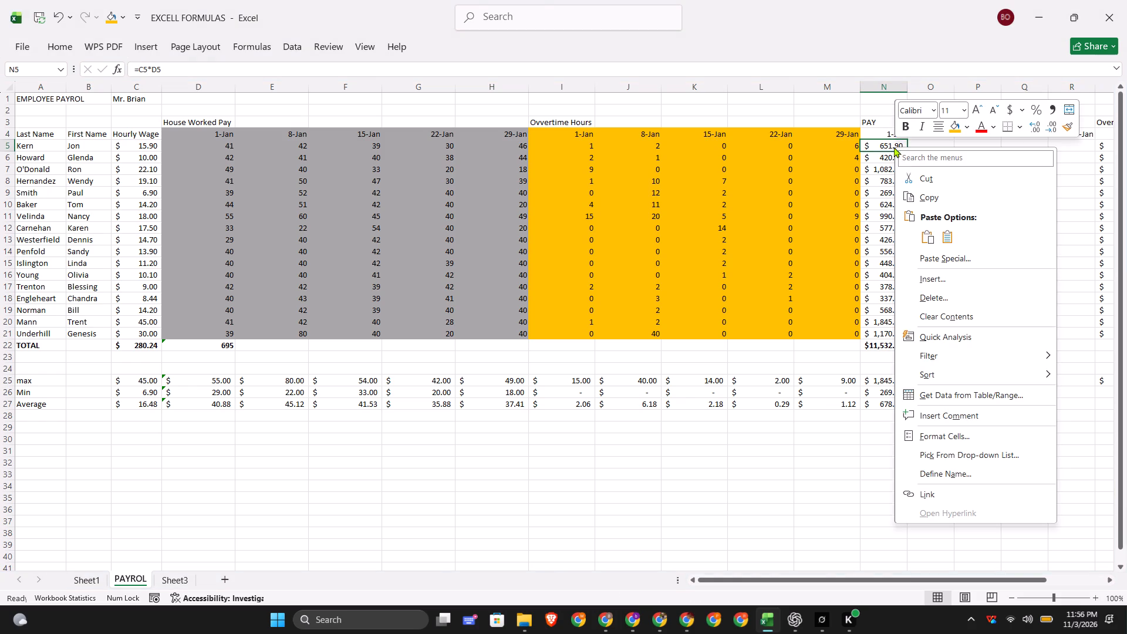
left_click(868, 355)
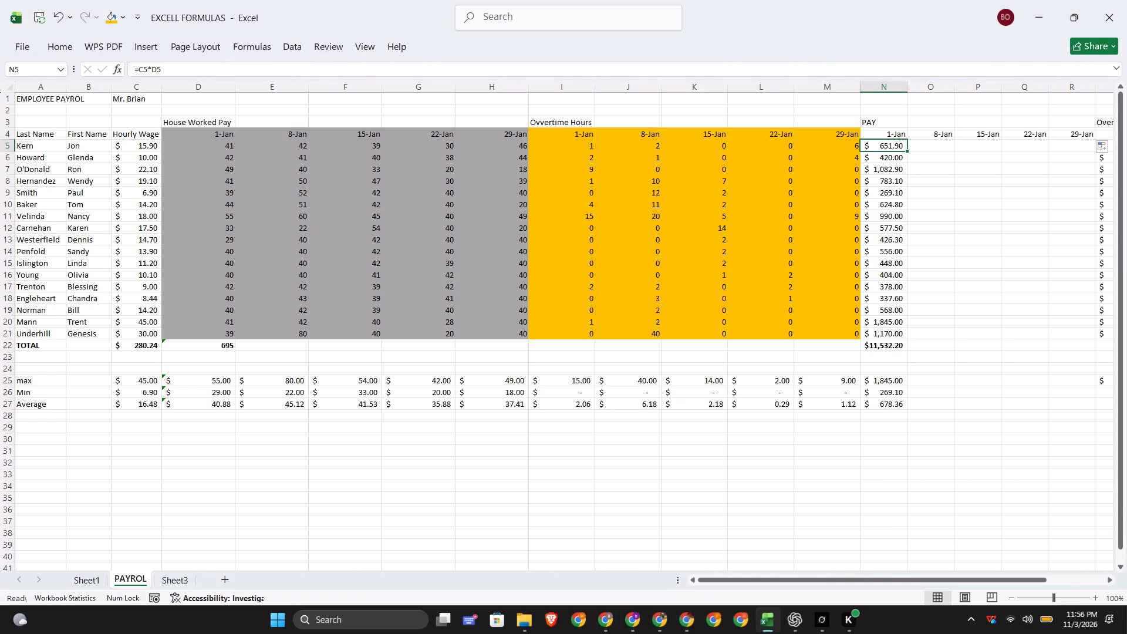
left_click_drag(907, 151, 907, 326)
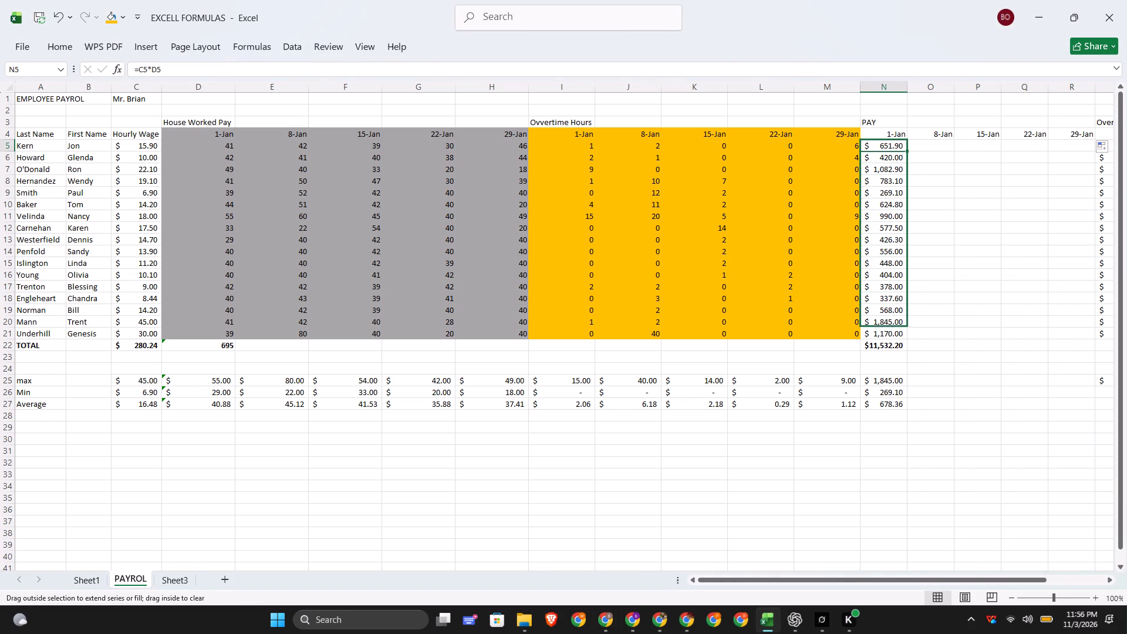
left_click_drag(907, 326, 906, 336)
Copy the 1-Jan pay formulas in N5:N21 and paste them into the 8-Jan column starting at O5.
right_click(890, 301)
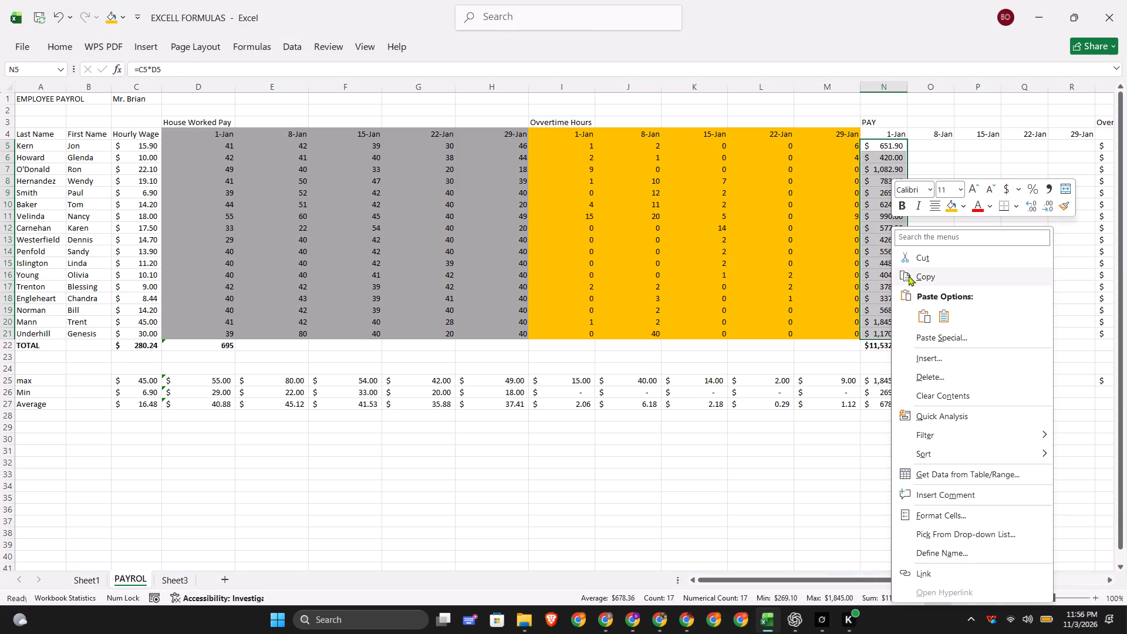
left_click(909, 275)
left_click(937, 149)
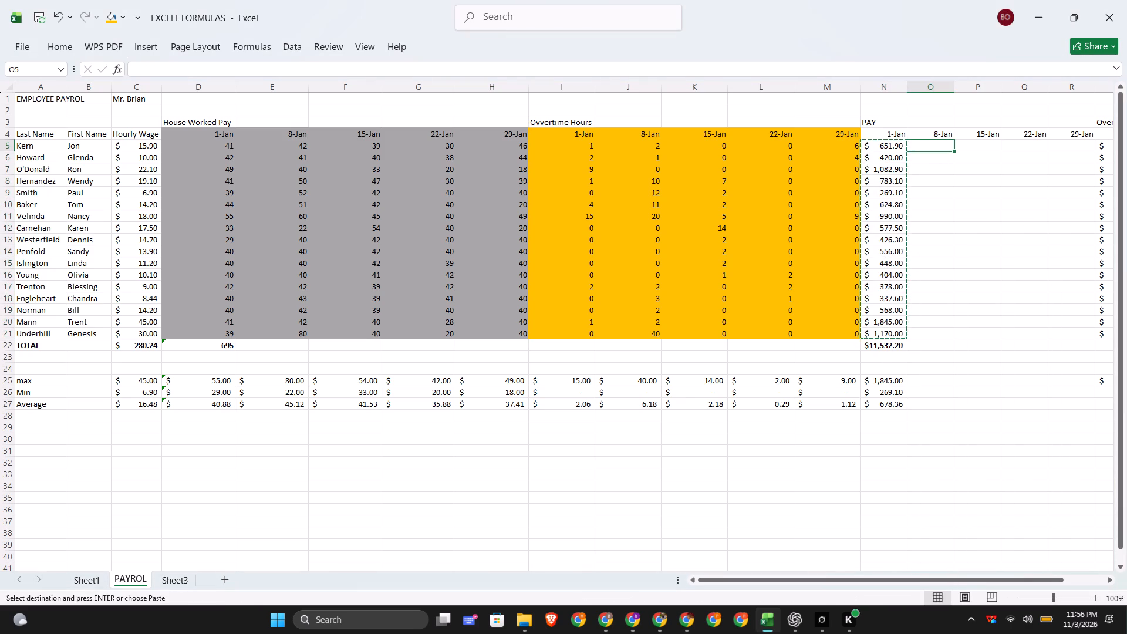
right_click(937, 149)
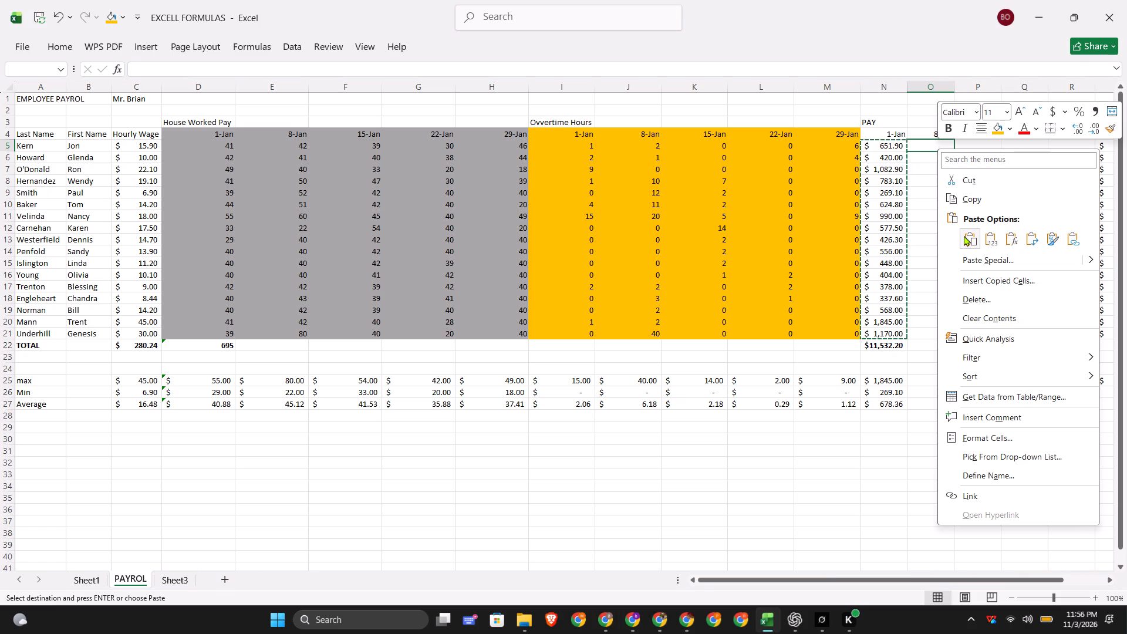
left_click(964, 235)
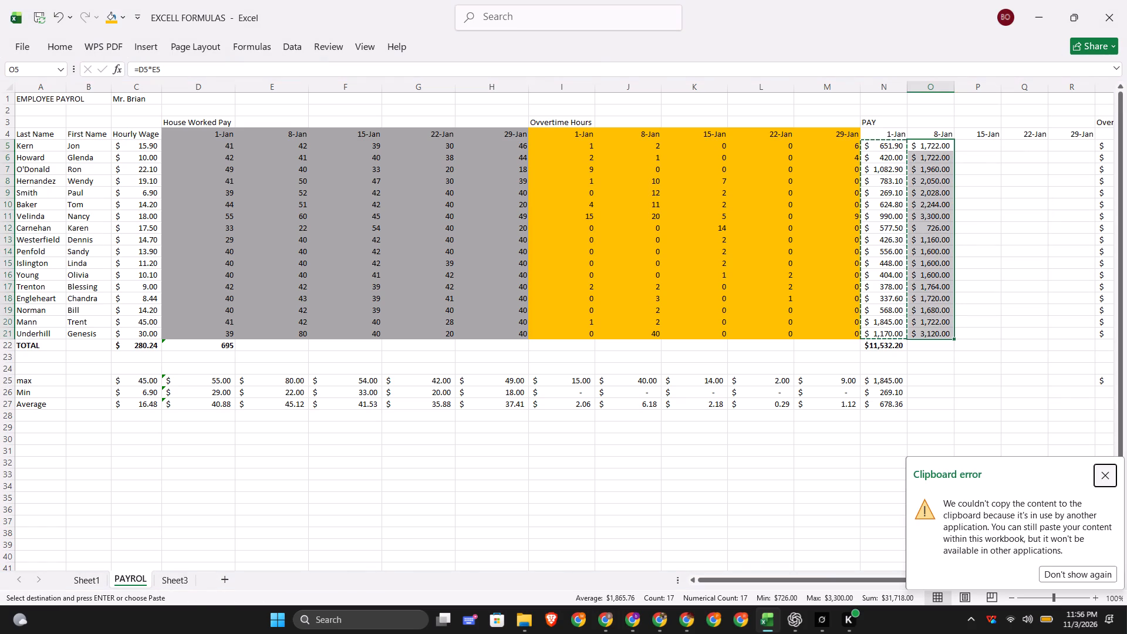
Paste the copied pay formulas into the 15-Jan, 22-Jan and 29-Jan pay columns, starting at P5, Q5 and R5.
right_click(978, 144)
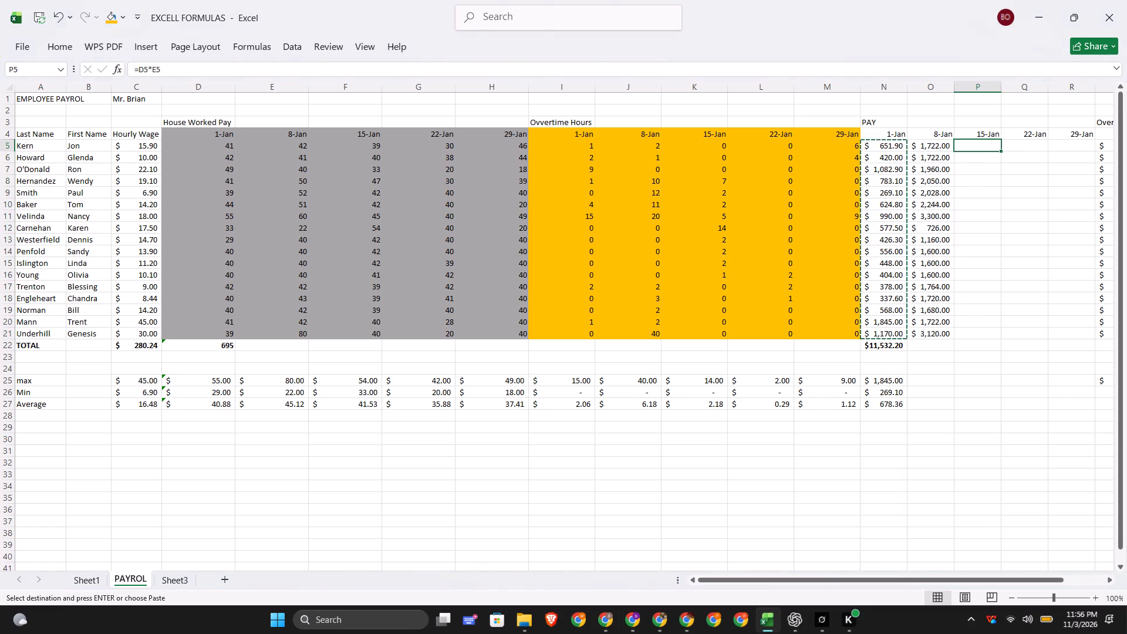
left_click(856, 232)
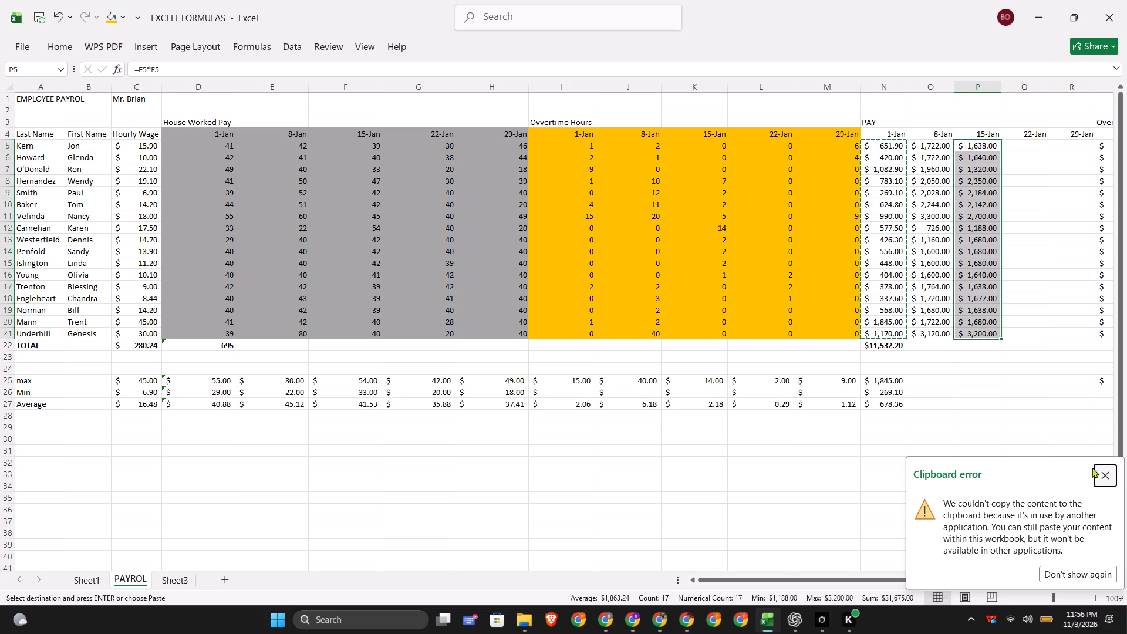
left_click(1100, 472)
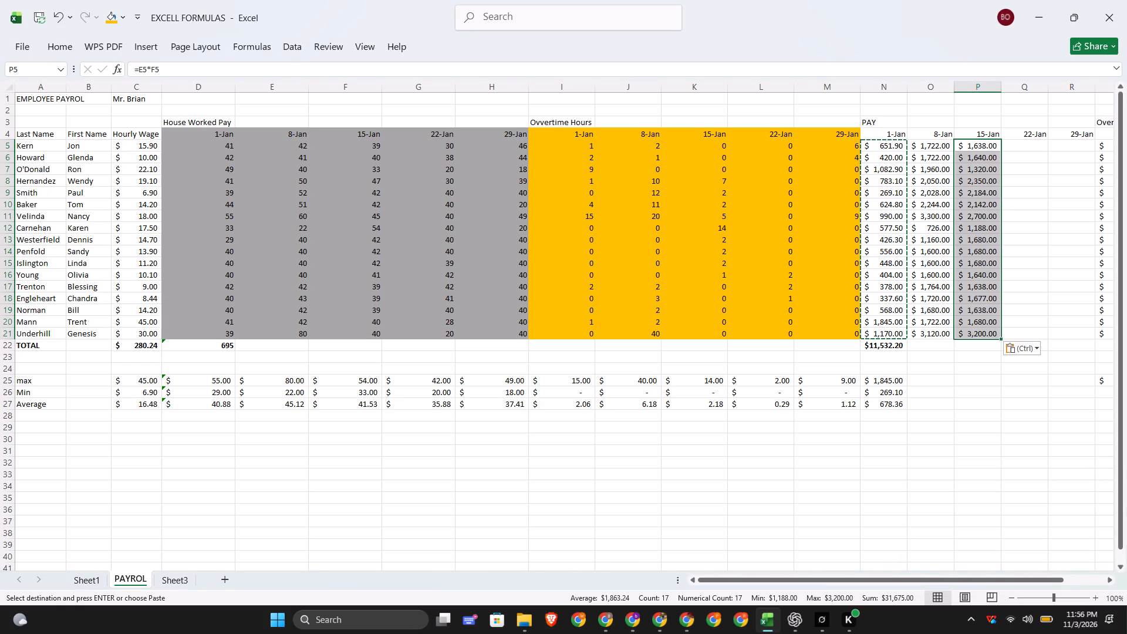
right_click(1029, 146)
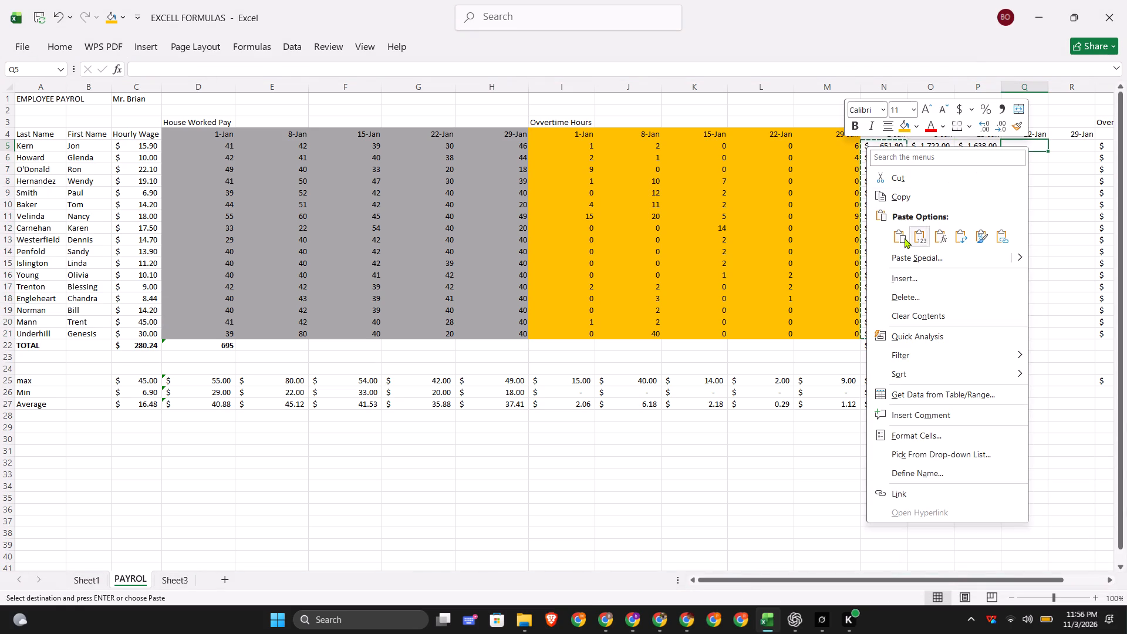
left_click(900, 238)
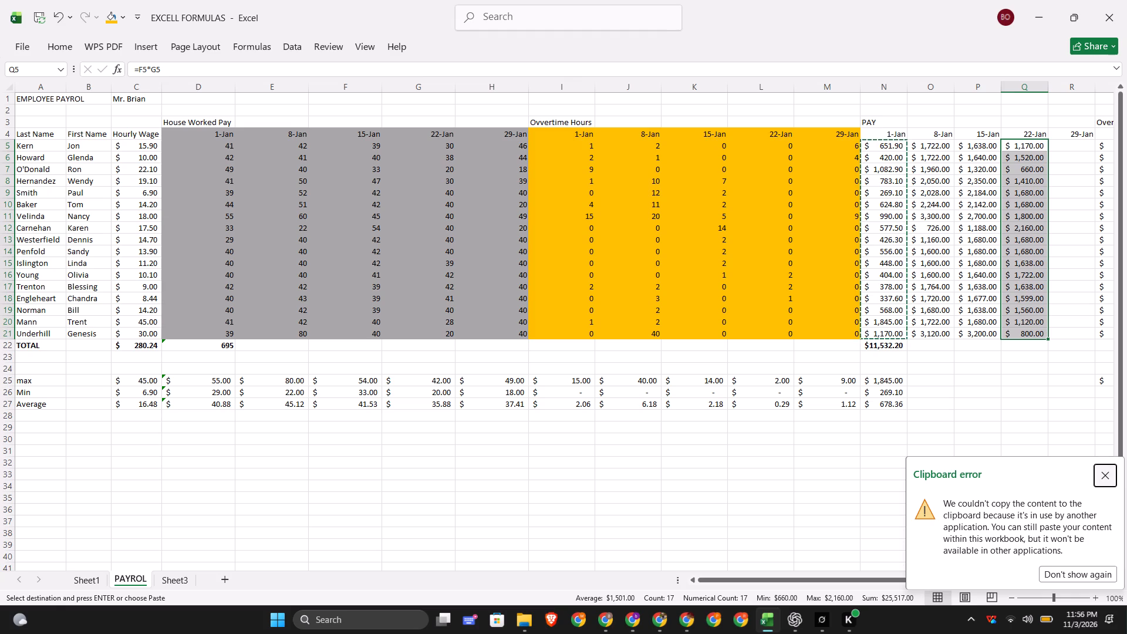
left_click(1062, 147)
right_click(1062, 148)
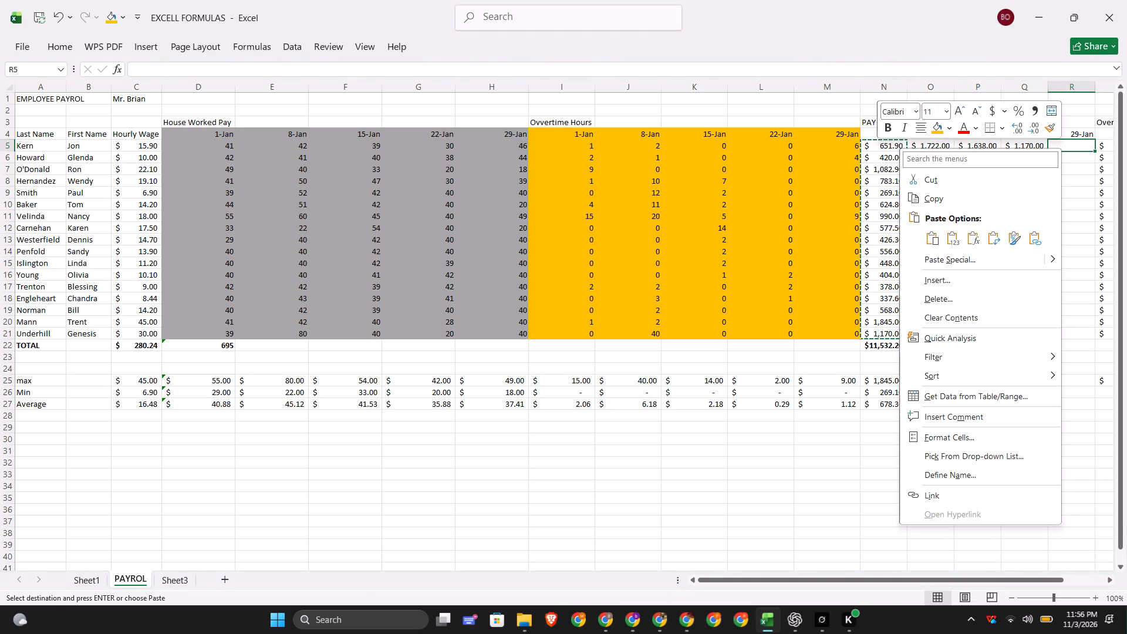
left_click(931, 238)
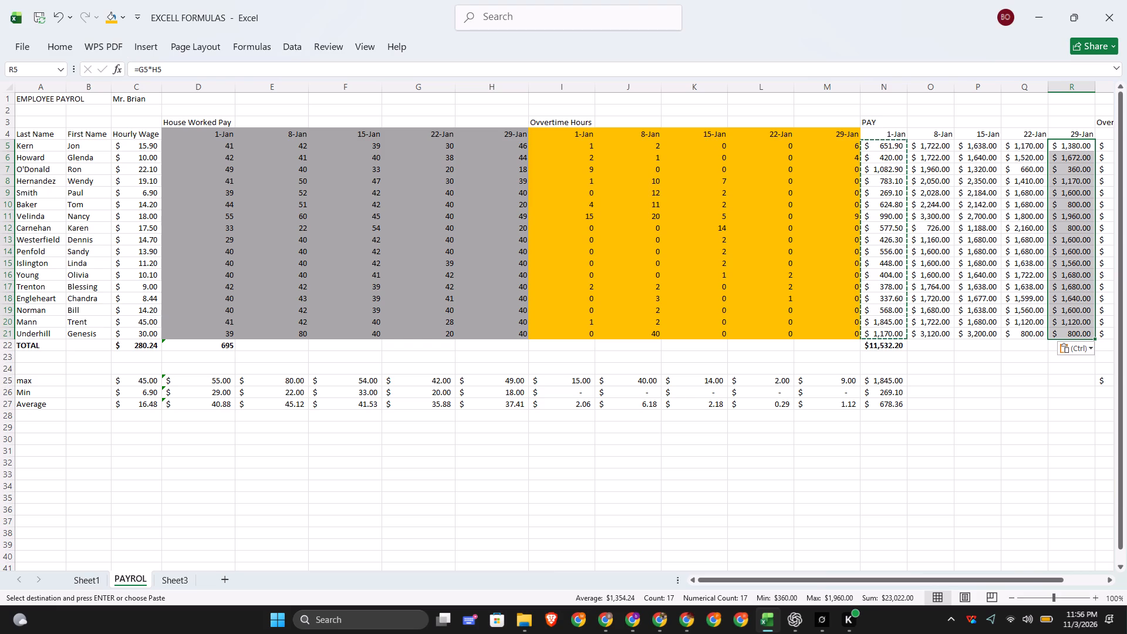
Hide columns D through L, covering the hours worked and most of the overtime hours.
left_click_drag(211, 85, 294, 83)
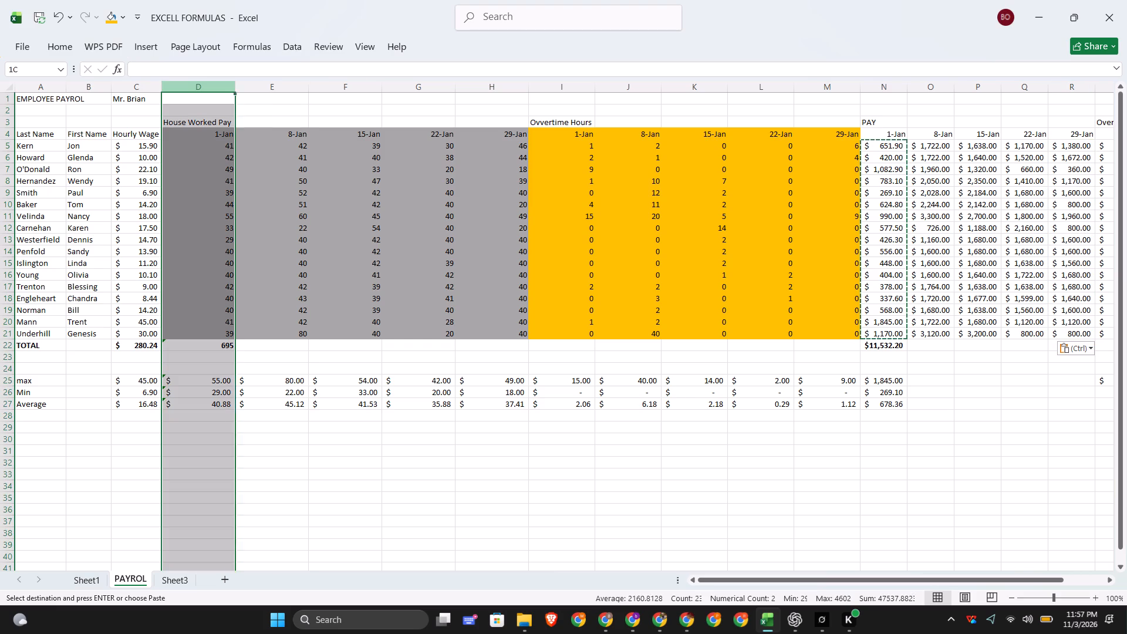
left_click_drag(294, 83, 737, 92)
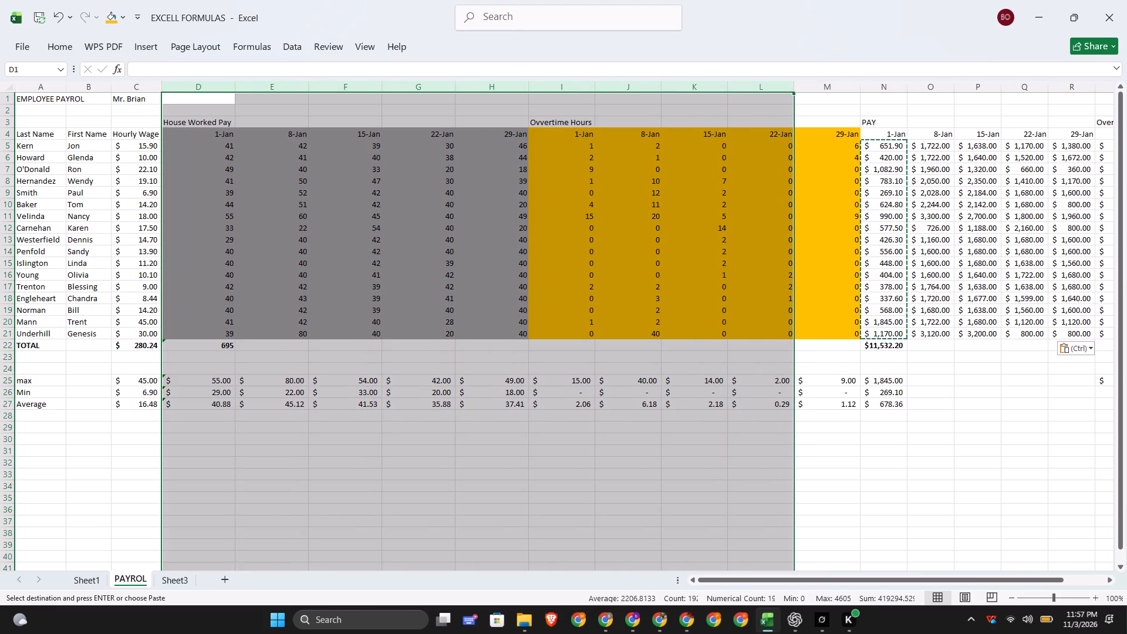
right_click(731, 82)
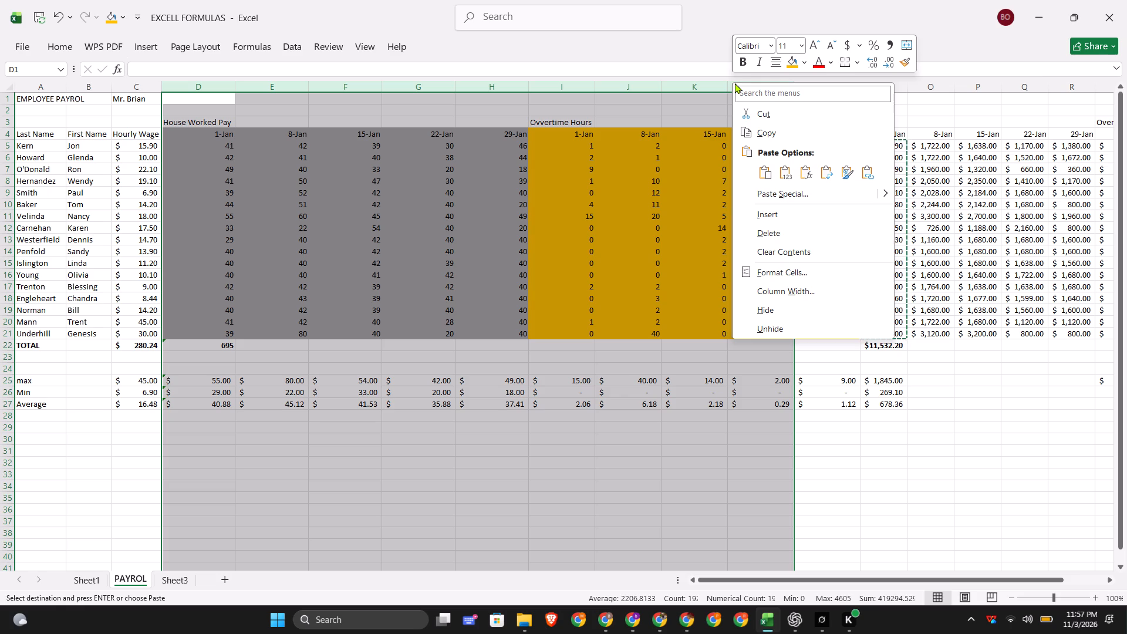
left_click(747, 311)
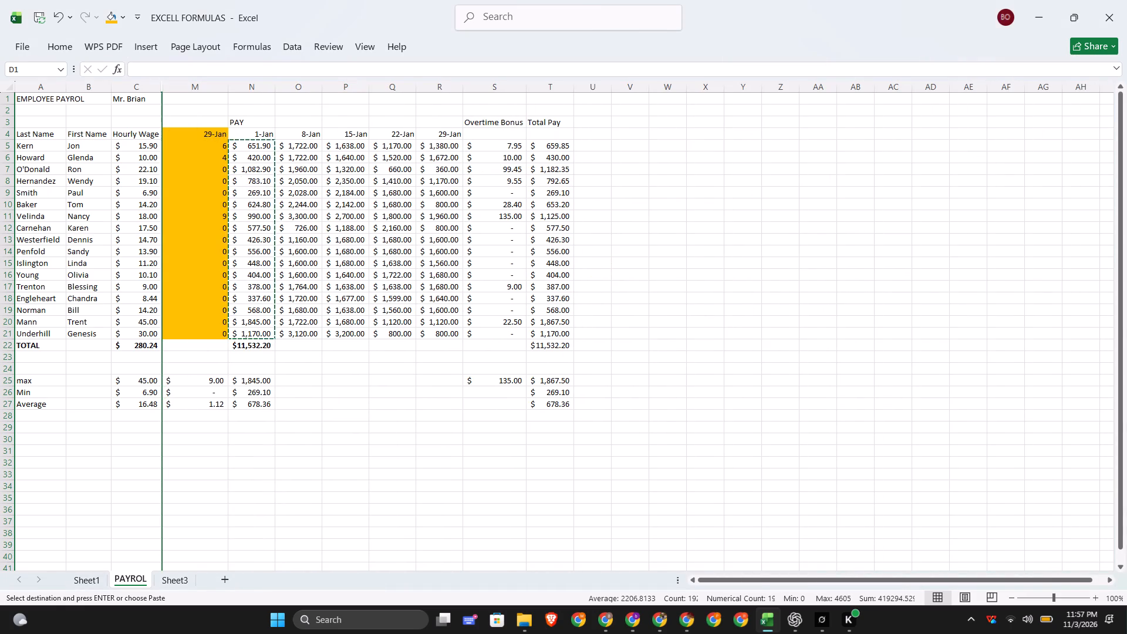
left_click(607, 130)
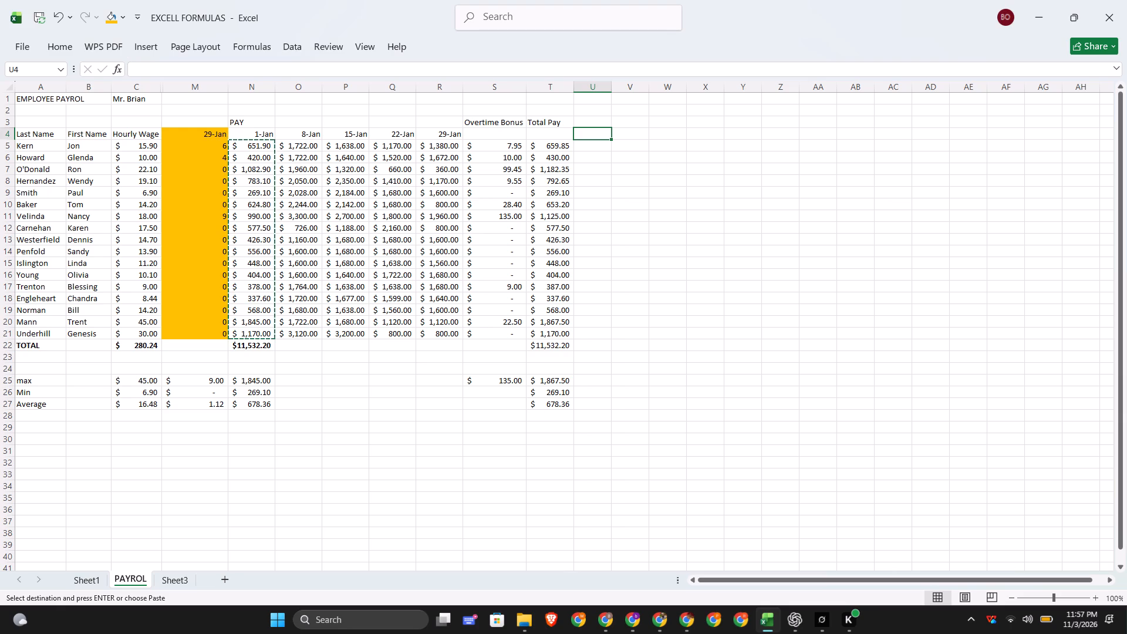
Unhide the overtime columns L, K, J and I one at a time, leaving D through H hidden.
left_click(167, 126)
left_click(163, 83)
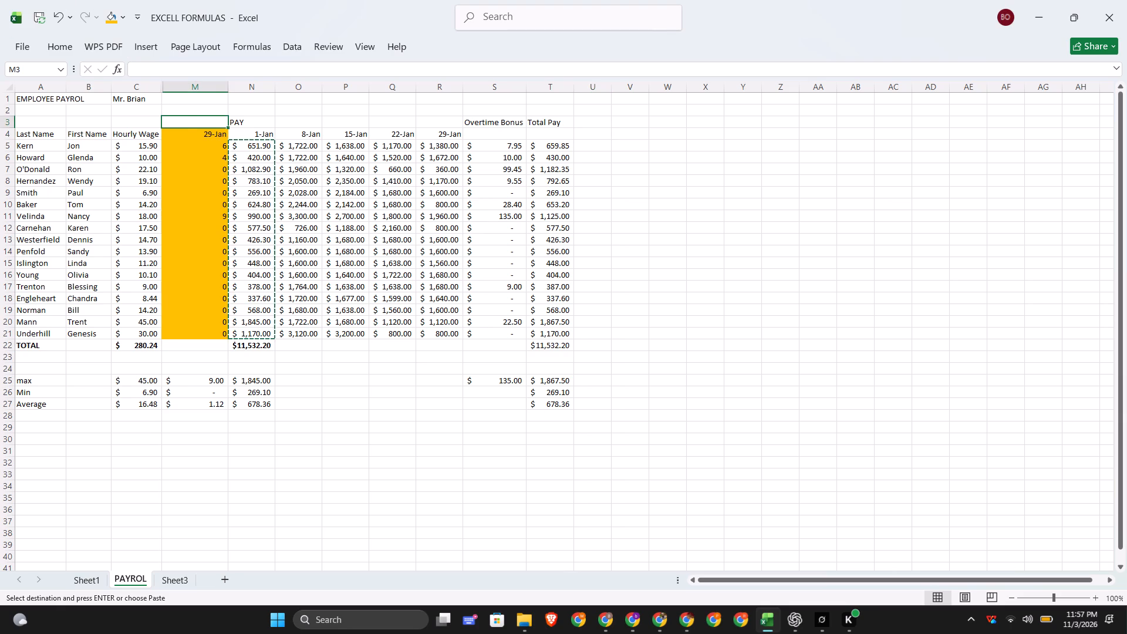
double_click(163, 83)
double_click(163, 83)
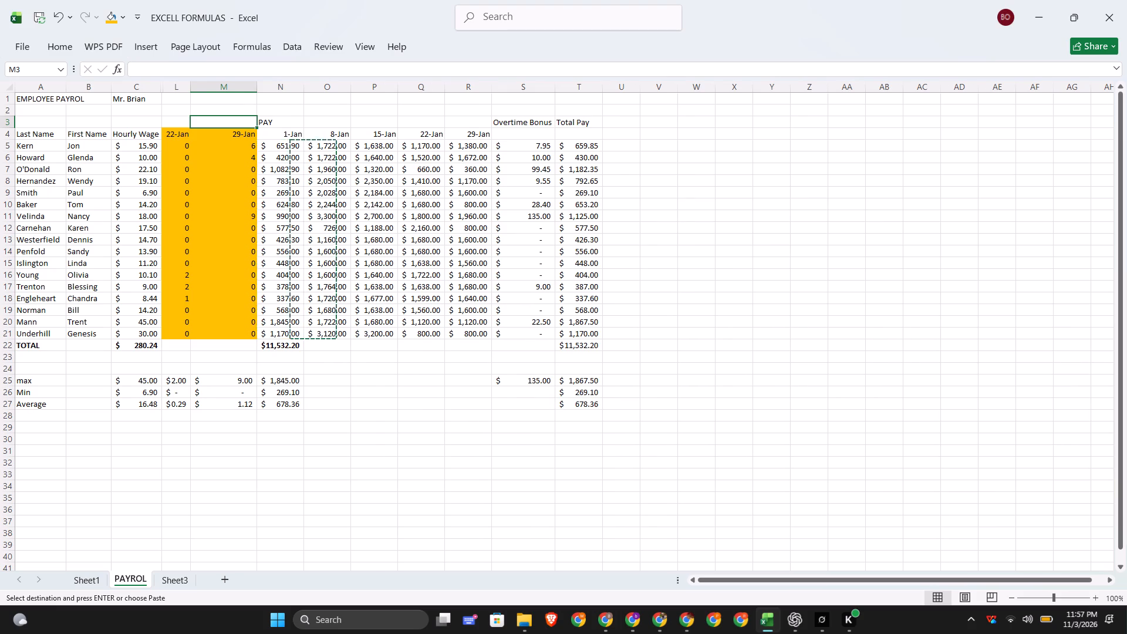
left_click(163, 83)
double_click(163, 83)
double_click(163, 83)
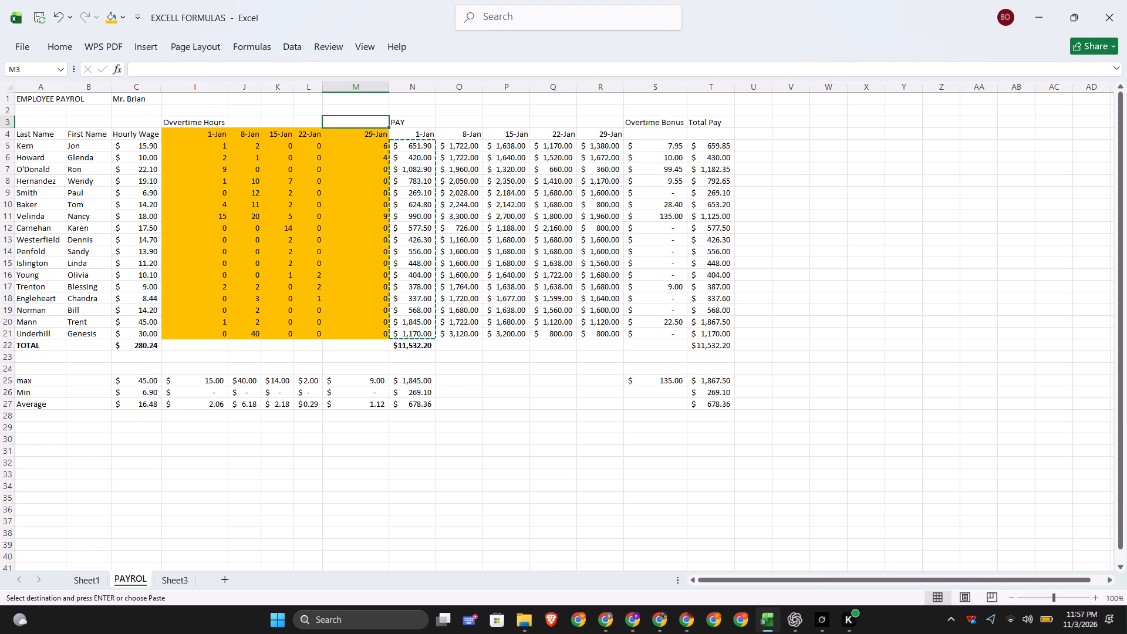
Check the weekly date formulas in O4:R4 and the 8-Jan pay formula in O5.
left_click(468, 136)
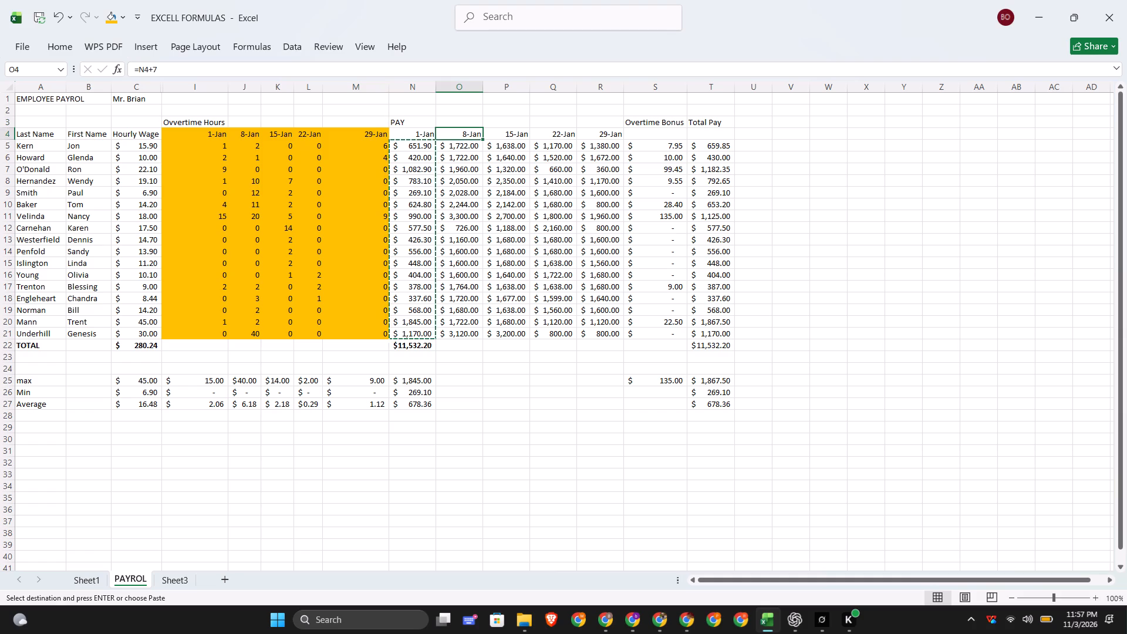
left_click(505, 137)
left_click(506, 137)
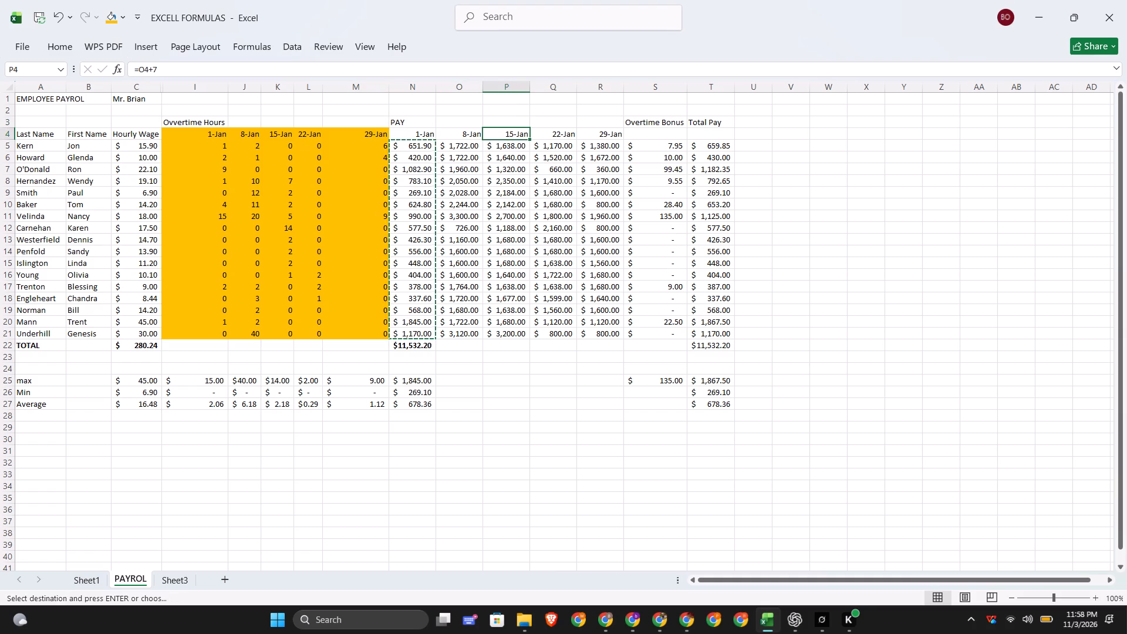
left_click(558, 133)
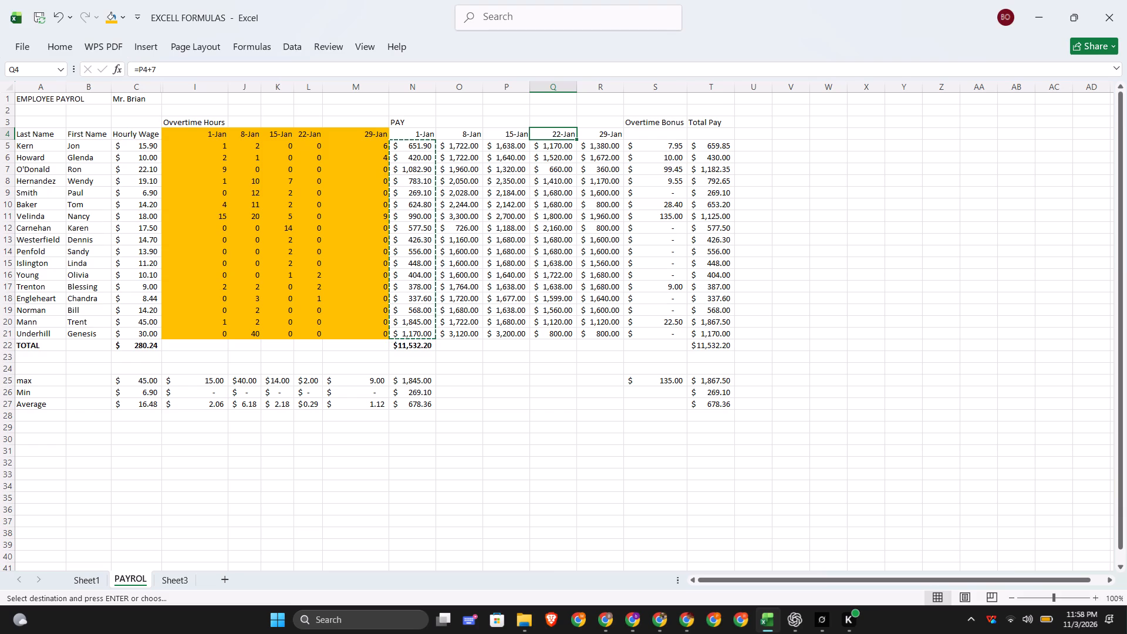
left_click(592, 134)
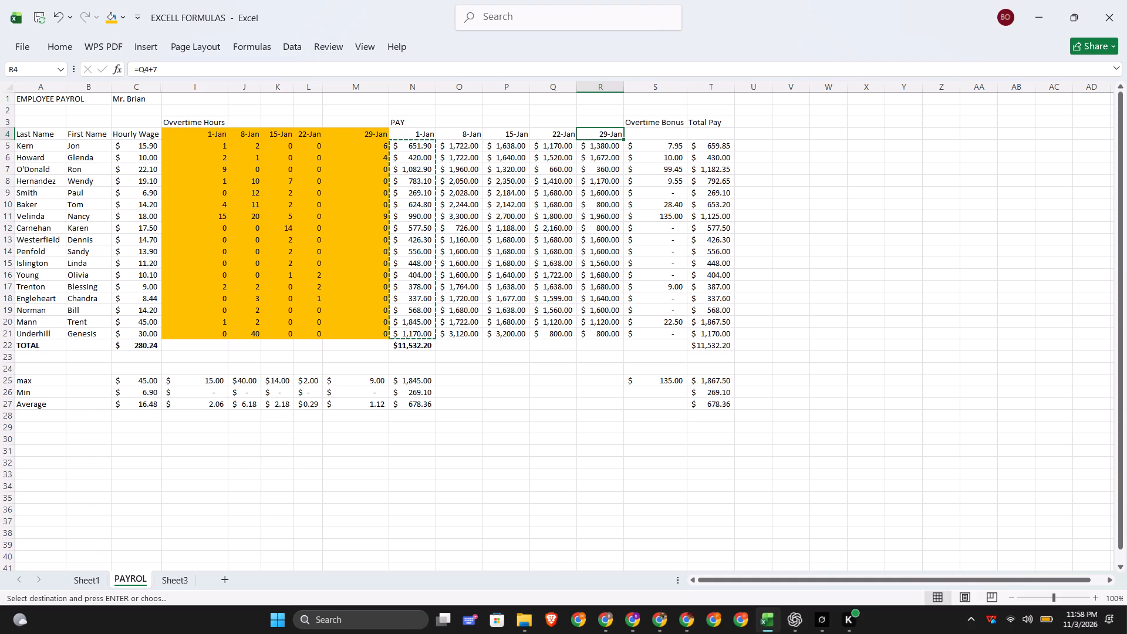
left_click(463, 150)
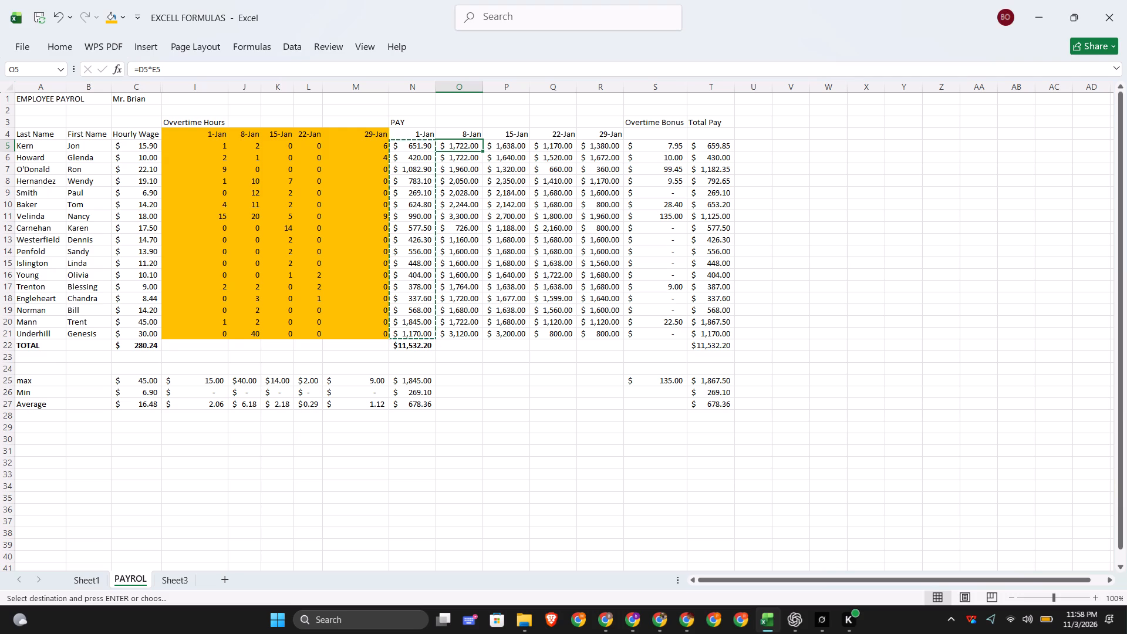
Open the 8-Jan pay formula in O5 to inspect its cell references.
left_click(460, 149)
double_click(460, 149)
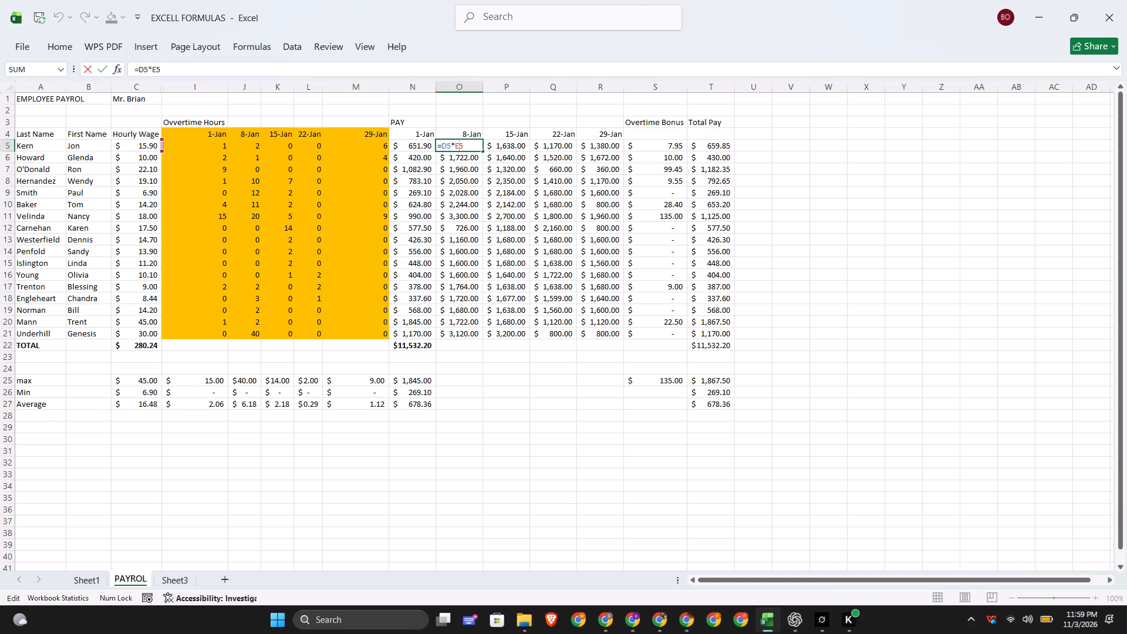
Unhide the hours-worked columns H, G, F, E and D one at a time.
triple_click(162, 89)
triple_click(162, 89)
triple_click(162, 89)
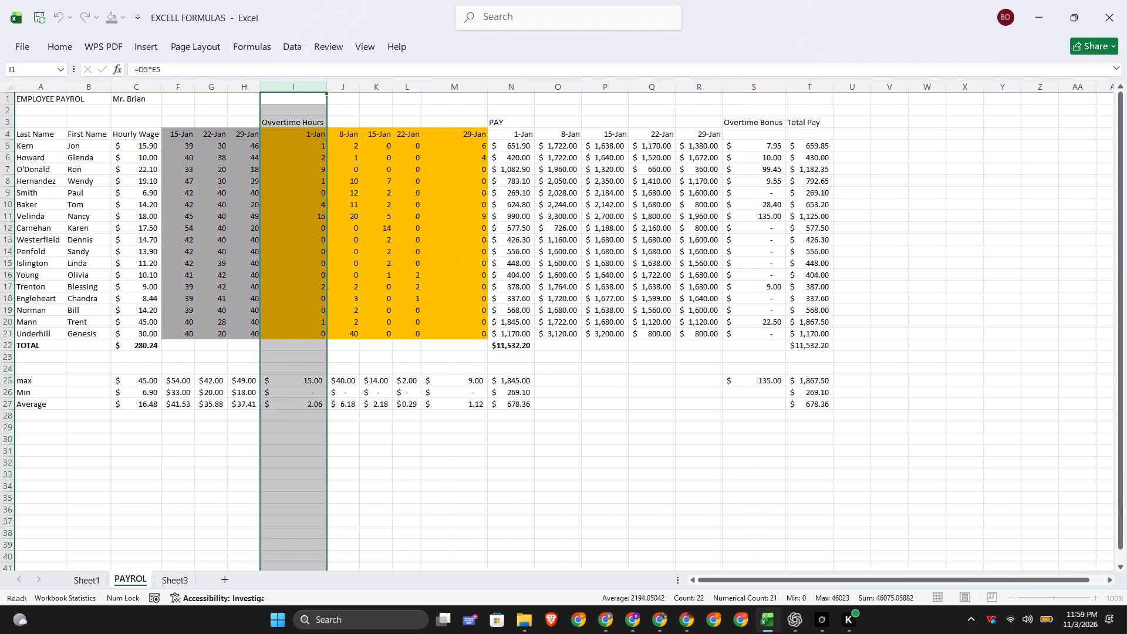
triple_click(162, 89)
double_click(162, 89)
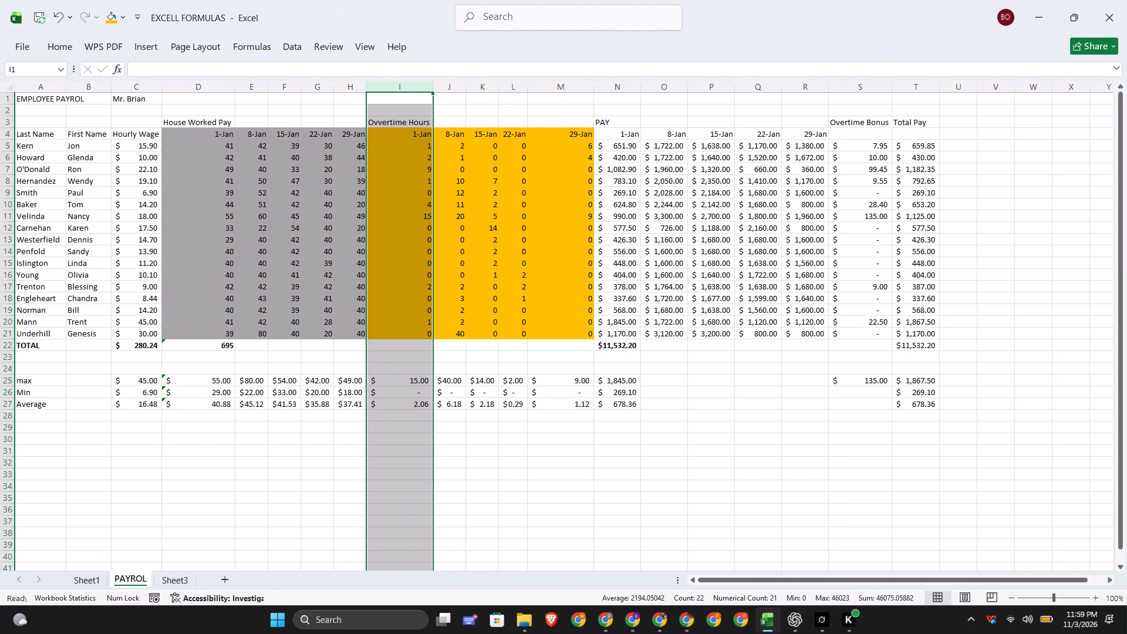
left_click(1053, 249)
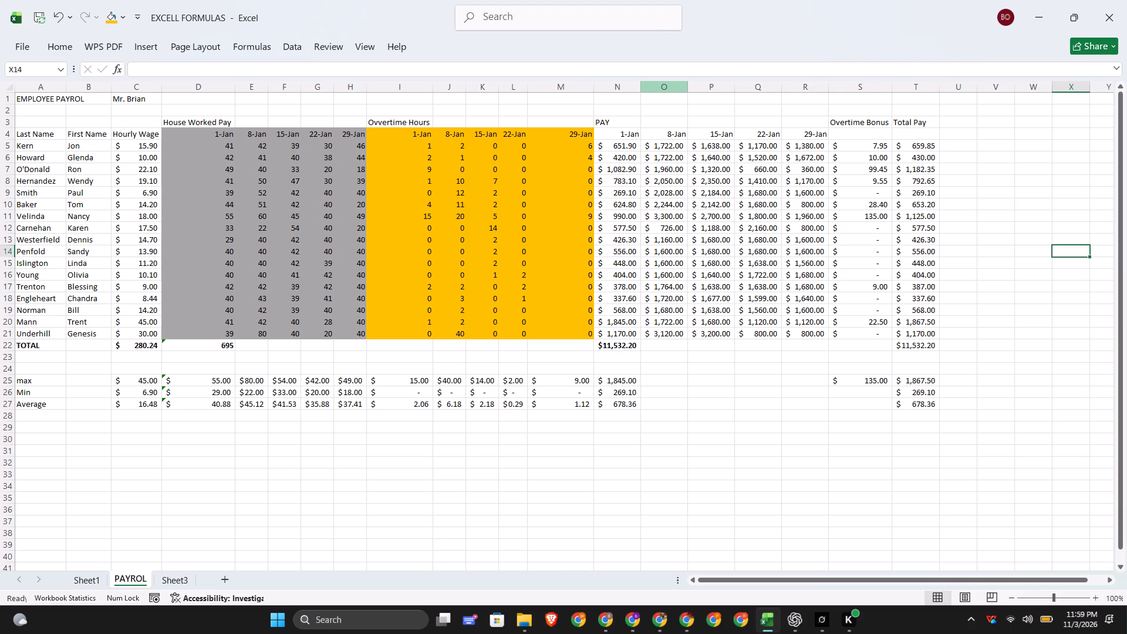
Compare the 1-Jan pay formulas in N21 and N5 with the 8-Jan hours in E5 and the pay formula in O5.
left_click(634, 330)
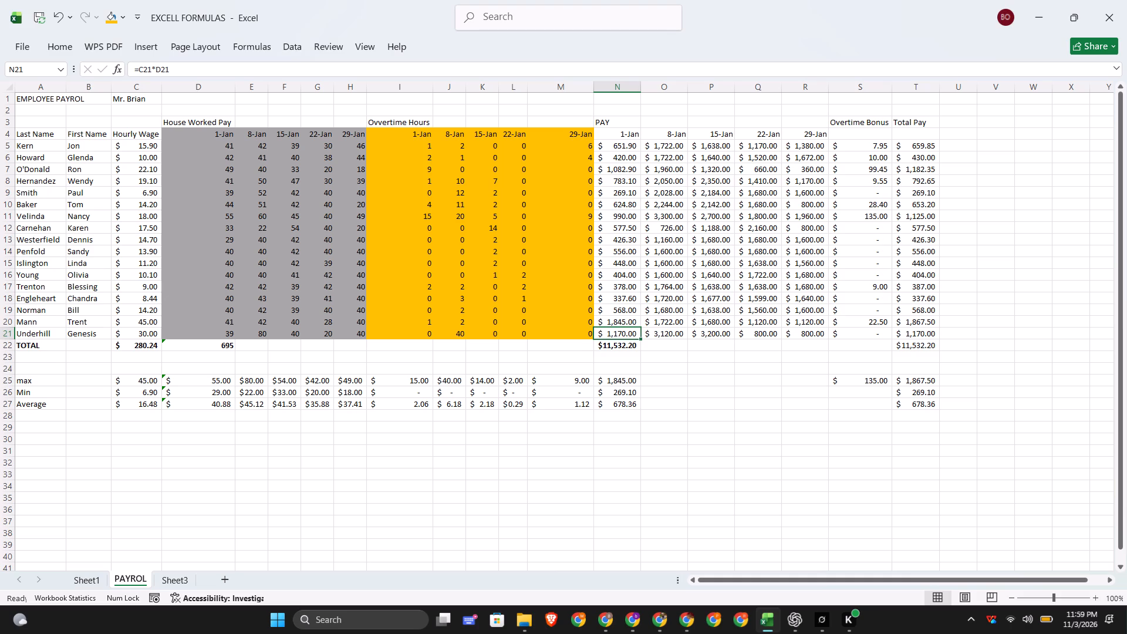
left_click(257, 144)
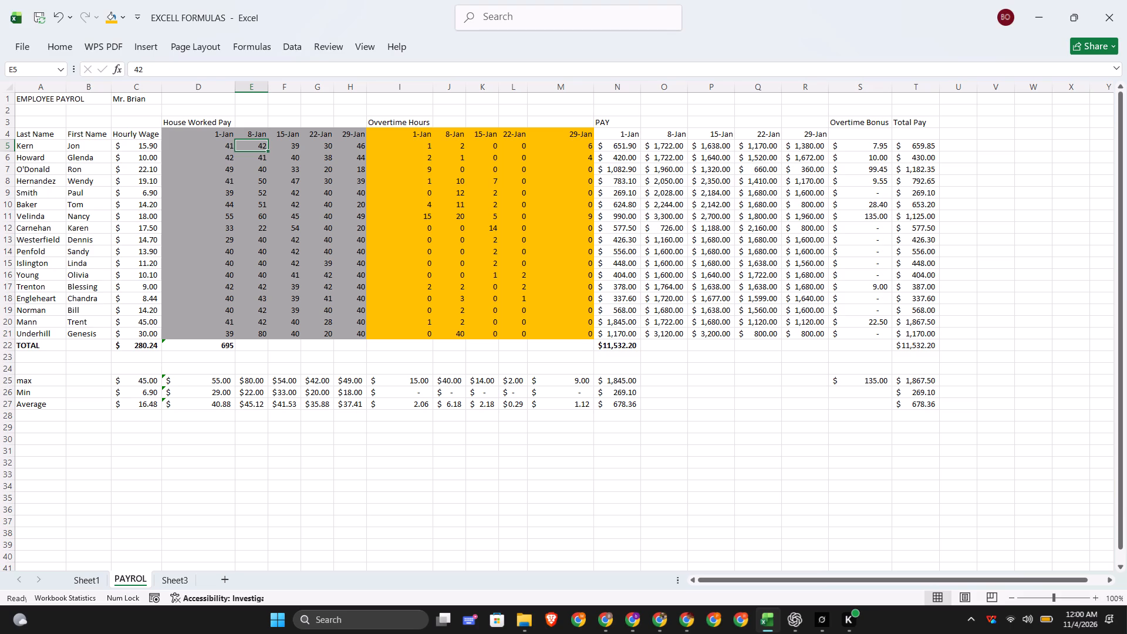
left_click(666, 149)
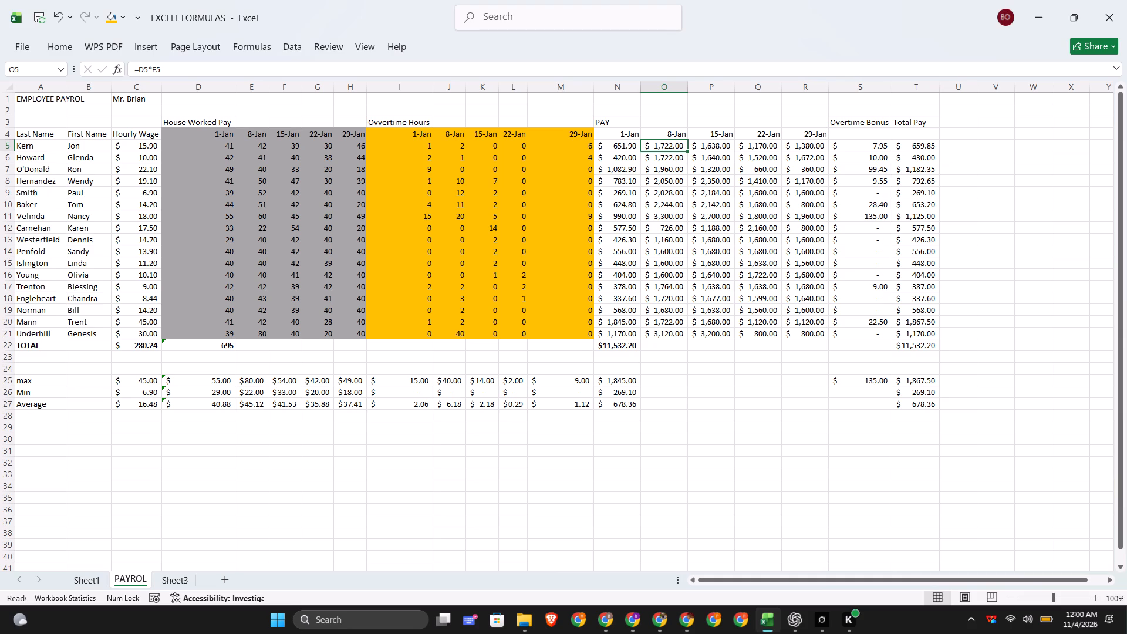
left_click(667, 149)
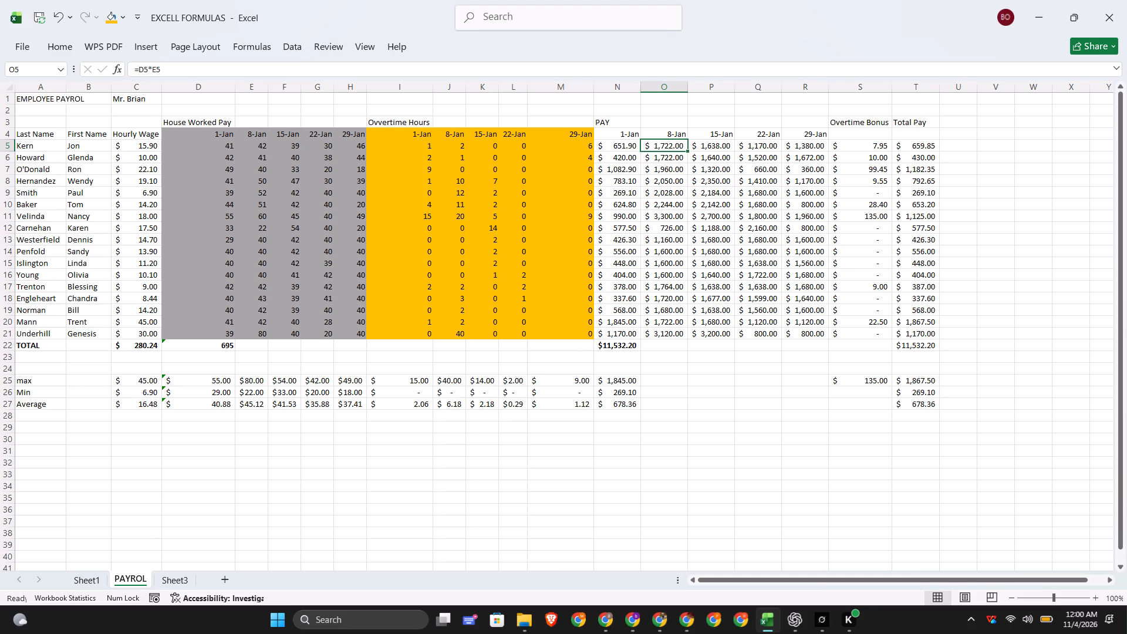
left_click(626, 146)
double_click(626, 146)
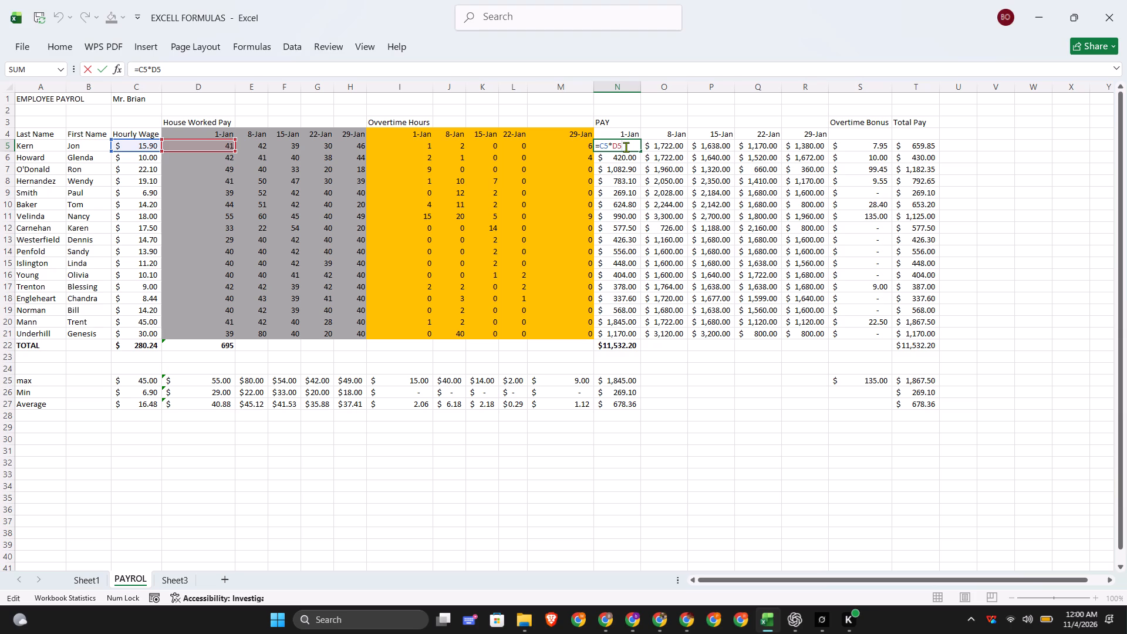
left_click(626, 147)
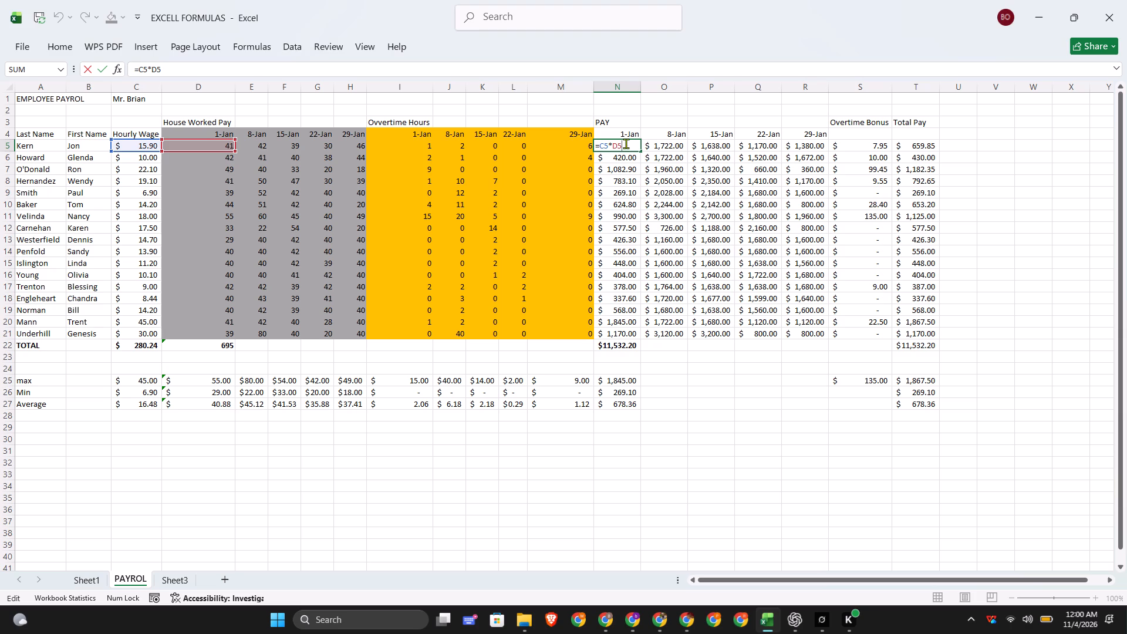
triple_click(626, 143)
left_click(626, 143)
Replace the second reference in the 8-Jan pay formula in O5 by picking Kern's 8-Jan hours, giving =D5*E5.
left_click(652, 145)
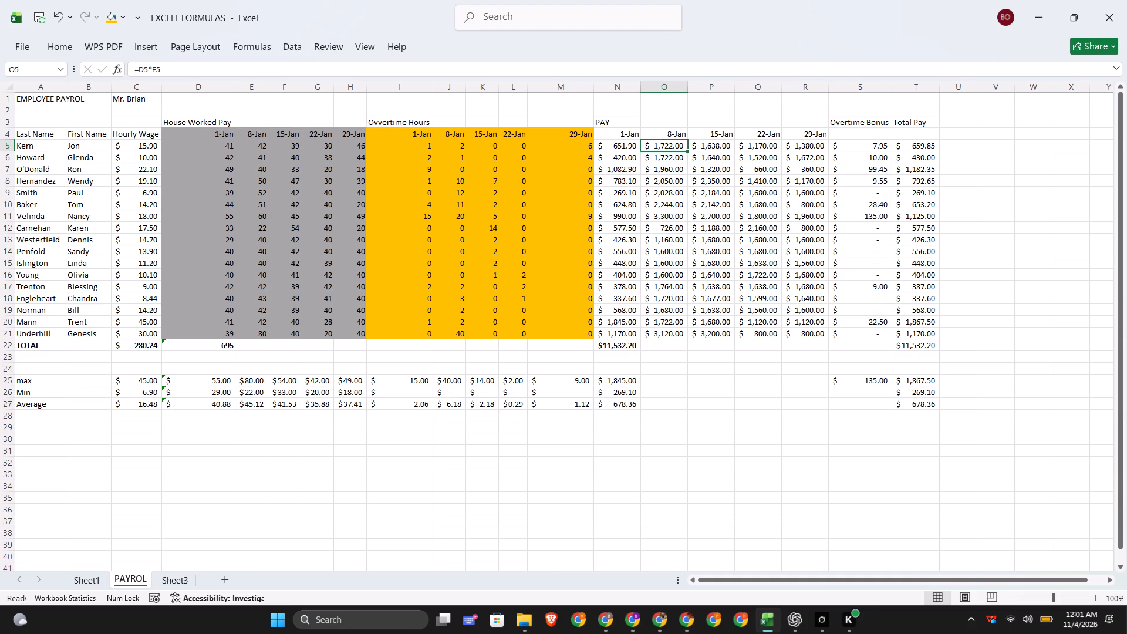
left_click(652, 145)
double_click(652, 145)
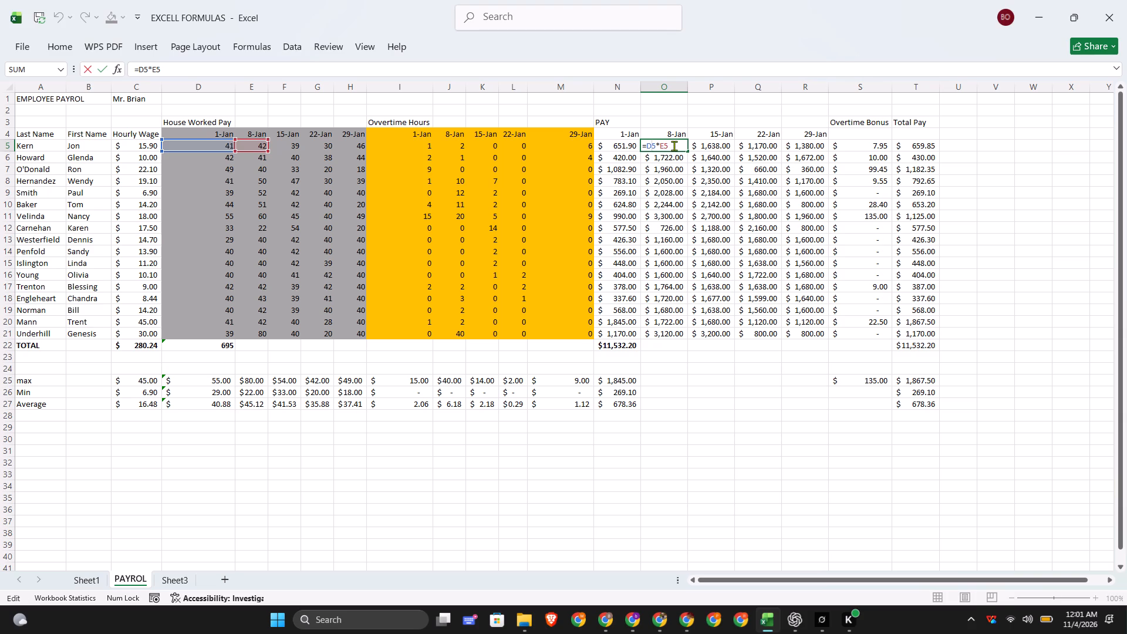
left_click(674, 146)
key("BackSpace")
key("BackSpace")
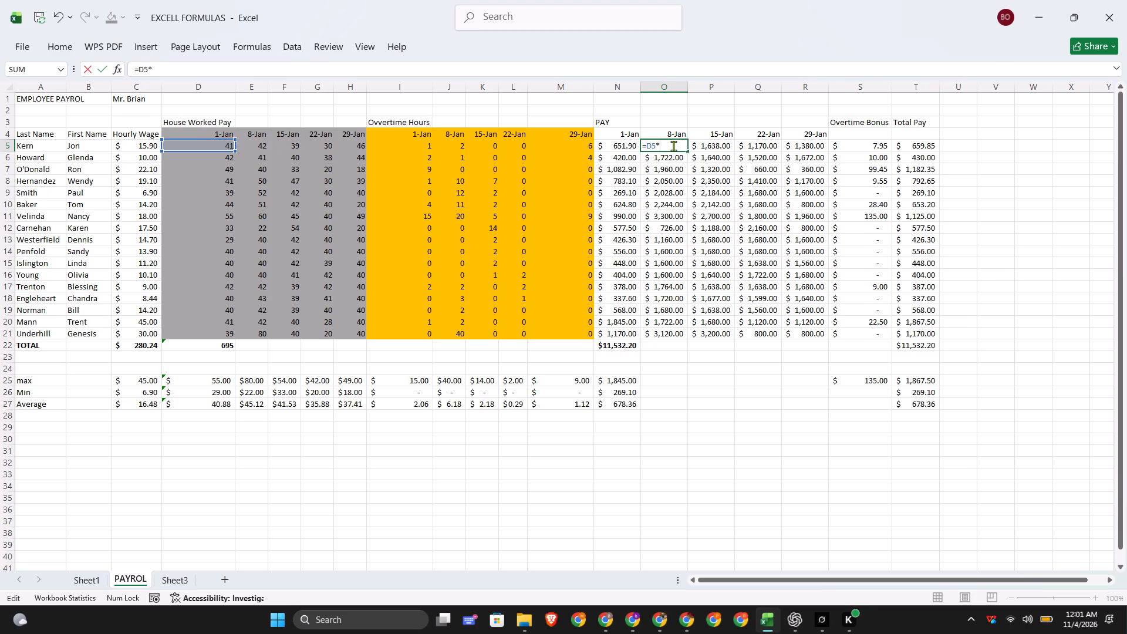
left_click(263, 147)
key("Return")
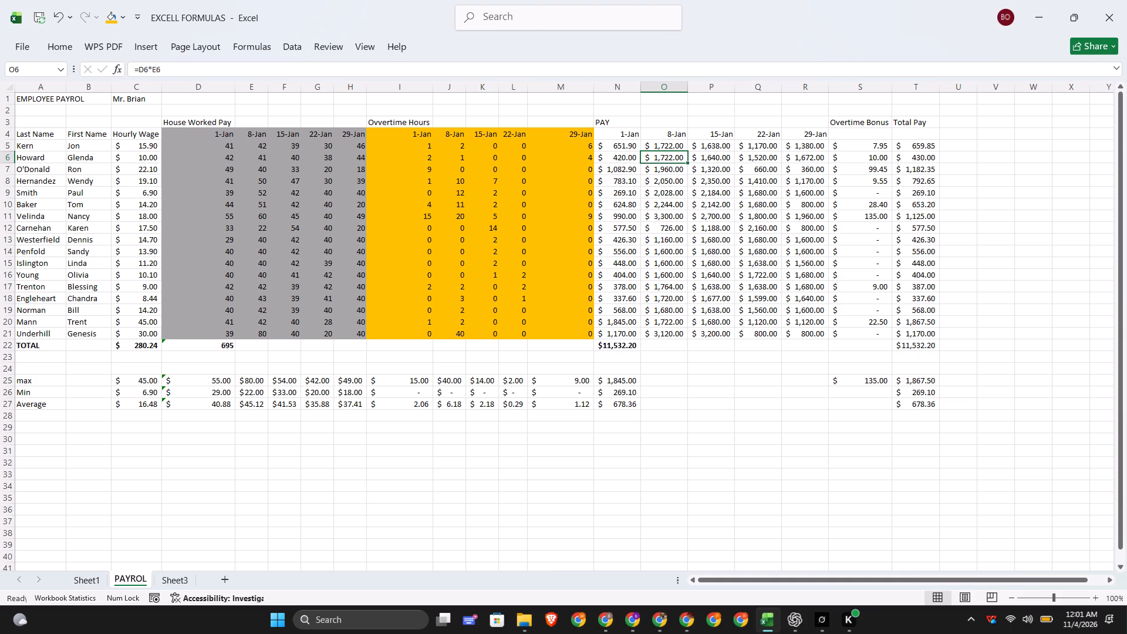
Open Kern's 8-Jan pay formula in O5 for editing.
left_click(656, 149)
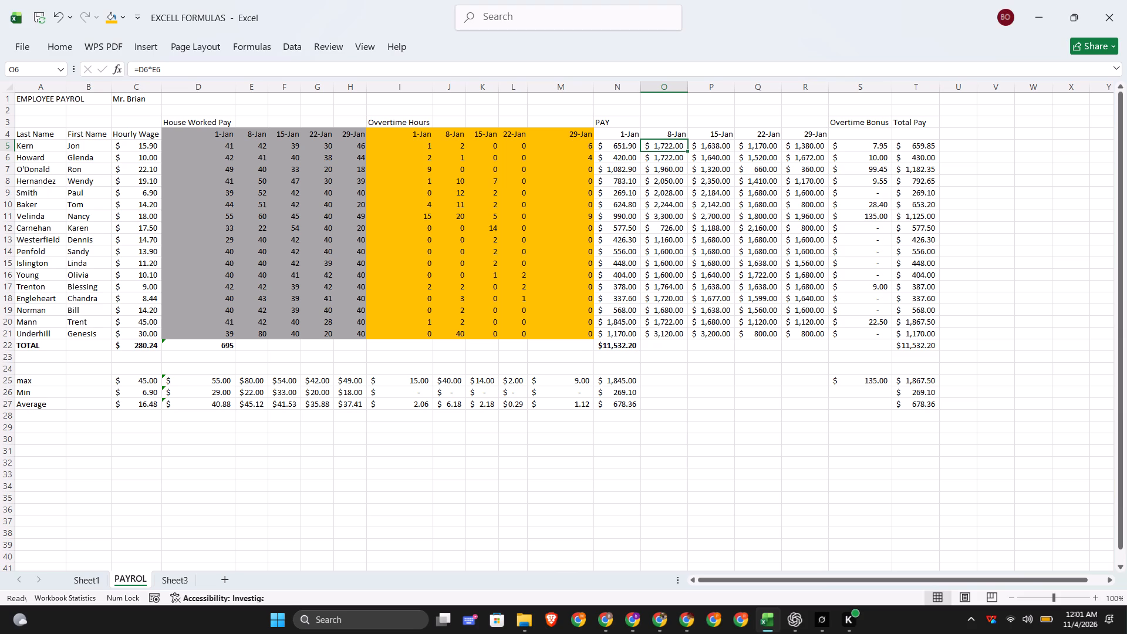
double_click(656, 149)
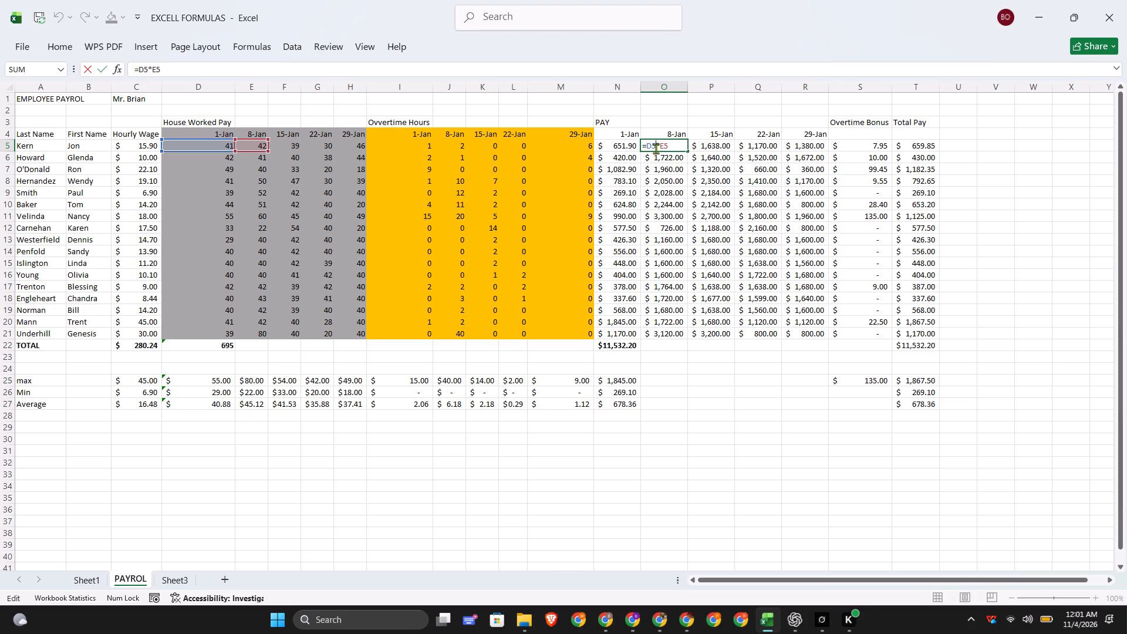
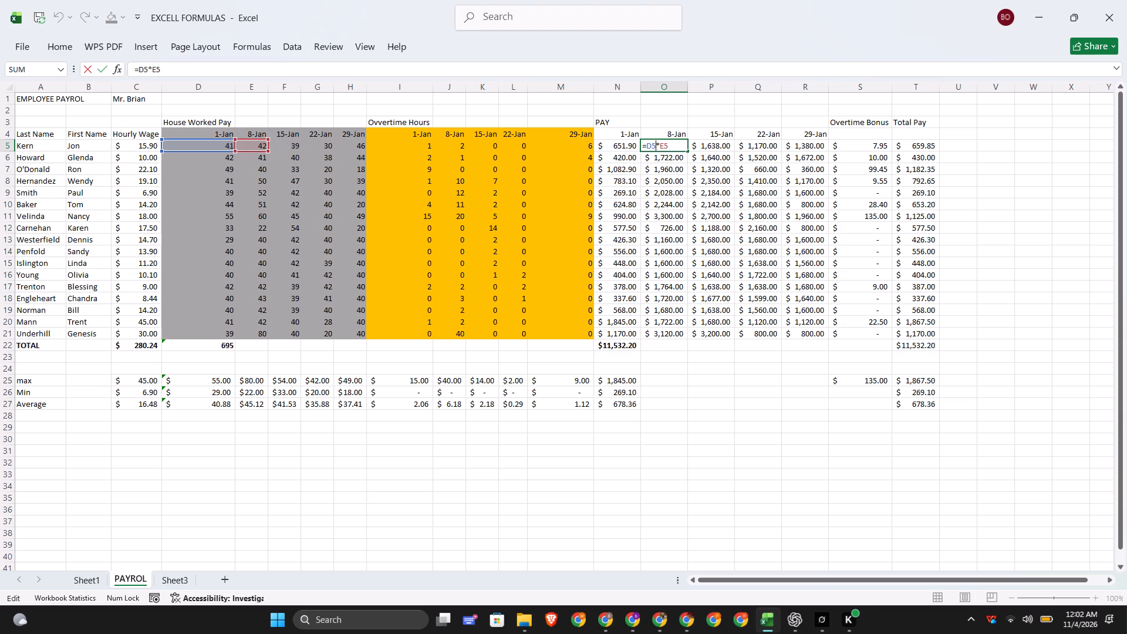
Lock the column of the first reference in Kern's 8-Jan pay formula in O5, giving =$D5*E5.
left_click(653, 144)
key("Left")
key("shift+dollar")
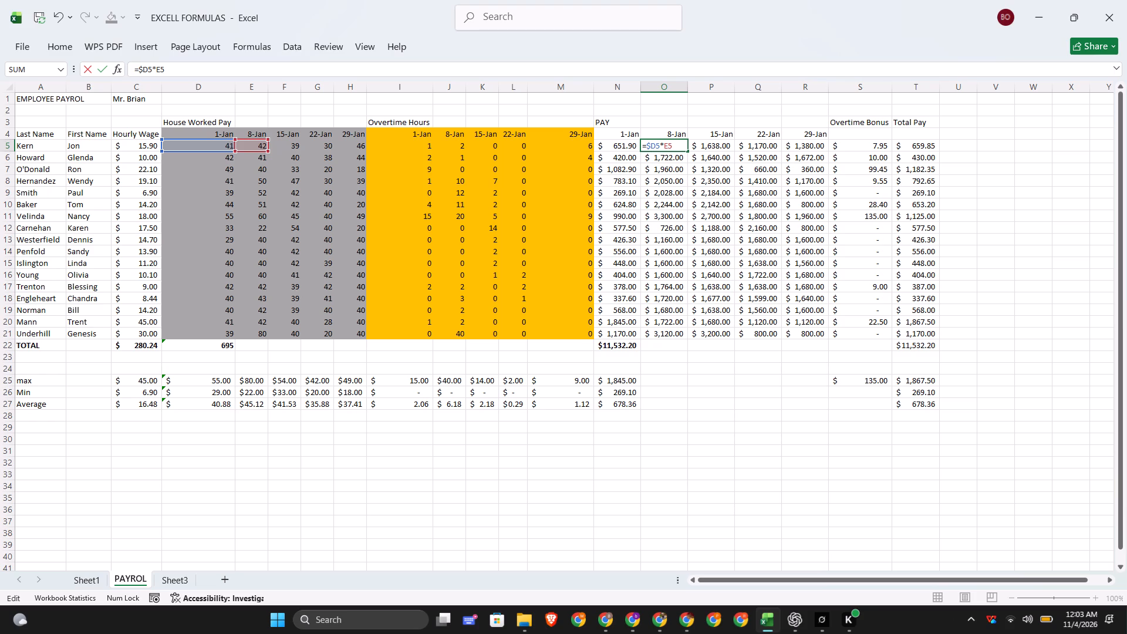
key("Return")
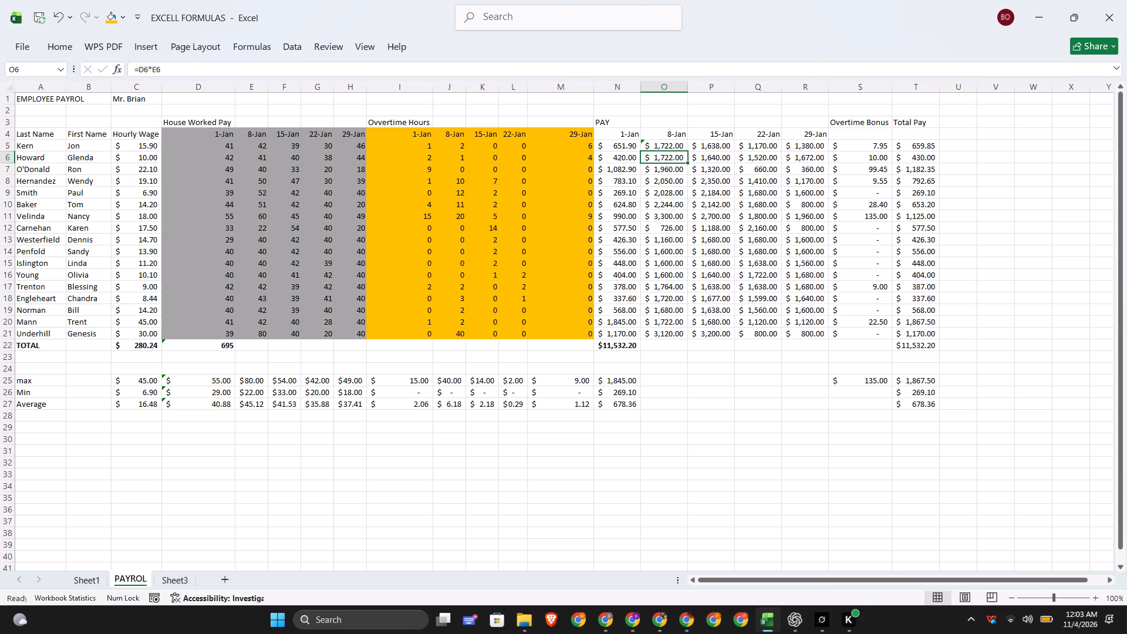
Compare Kern's 8-Jan pay formula in O5 with the hourly wage in C5.
left_click(662, 149)
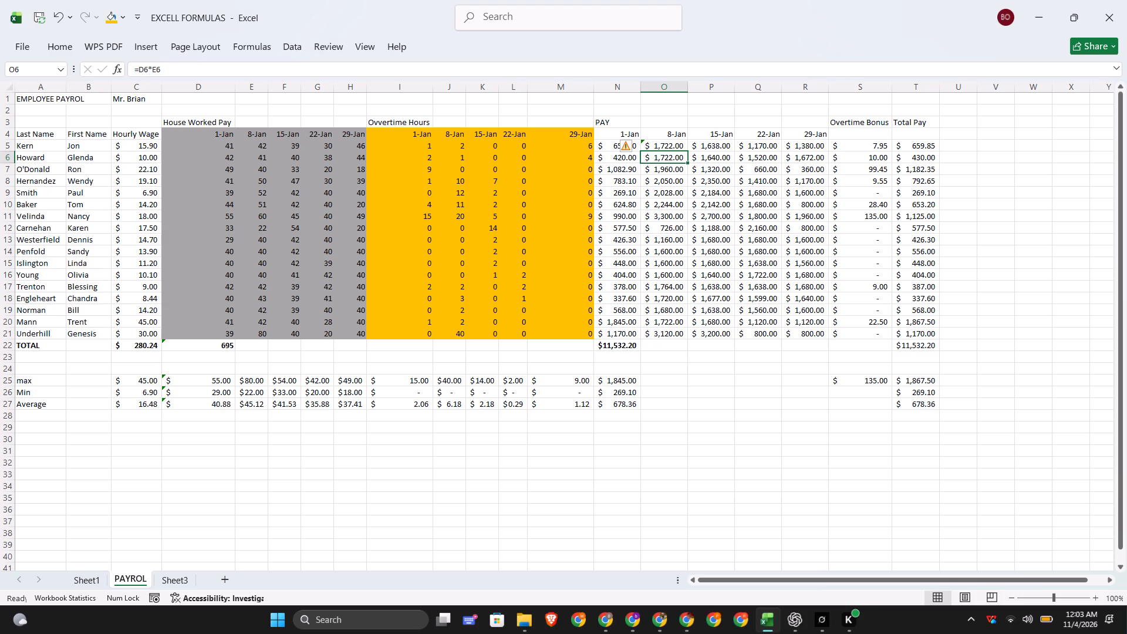
double_click(662, 149)
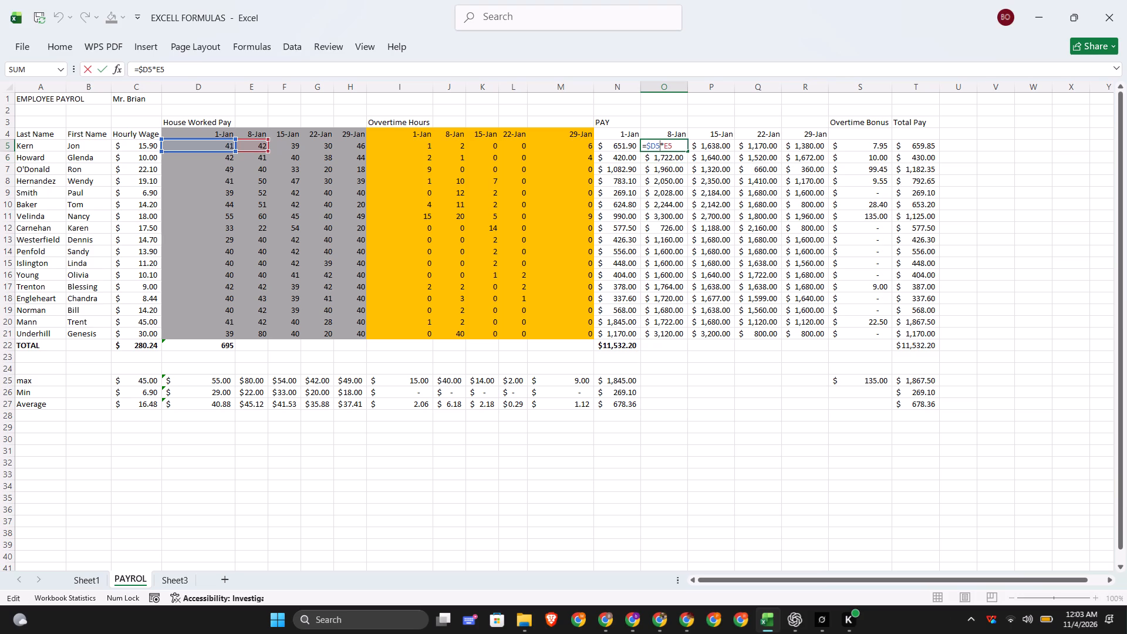
left_click(137, 146)
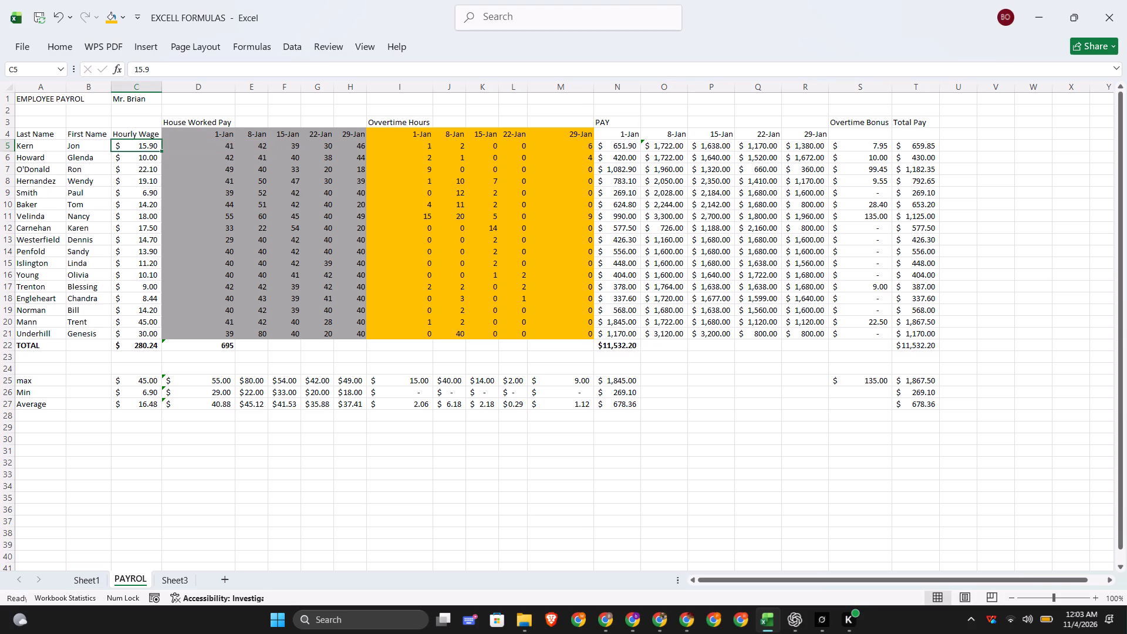
double_click(672, 149)
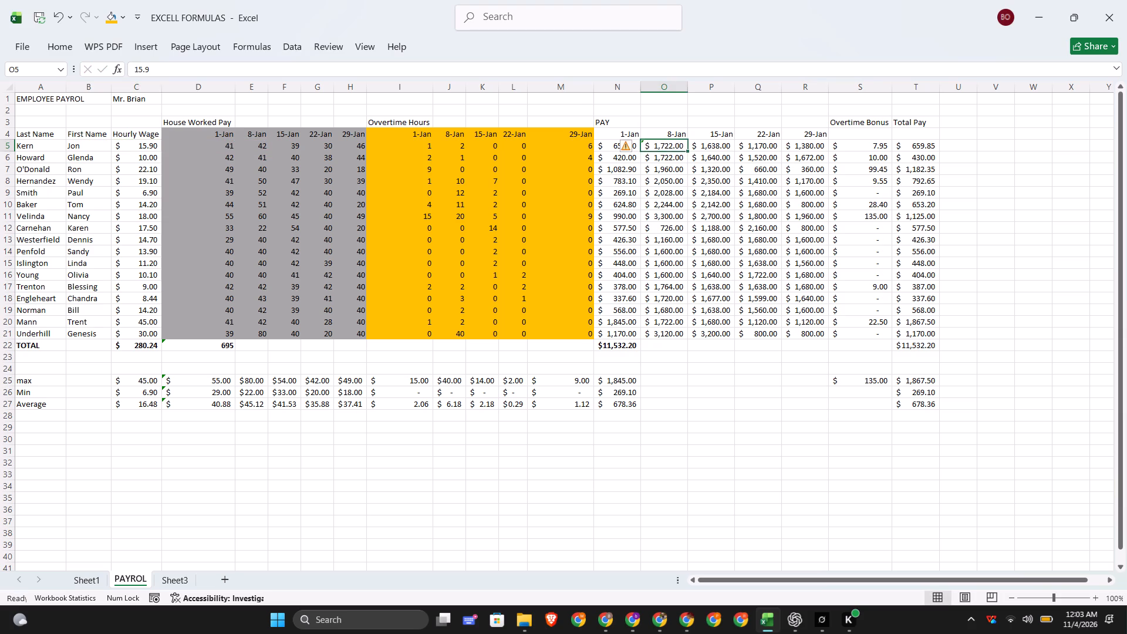
left_click(672, 142)
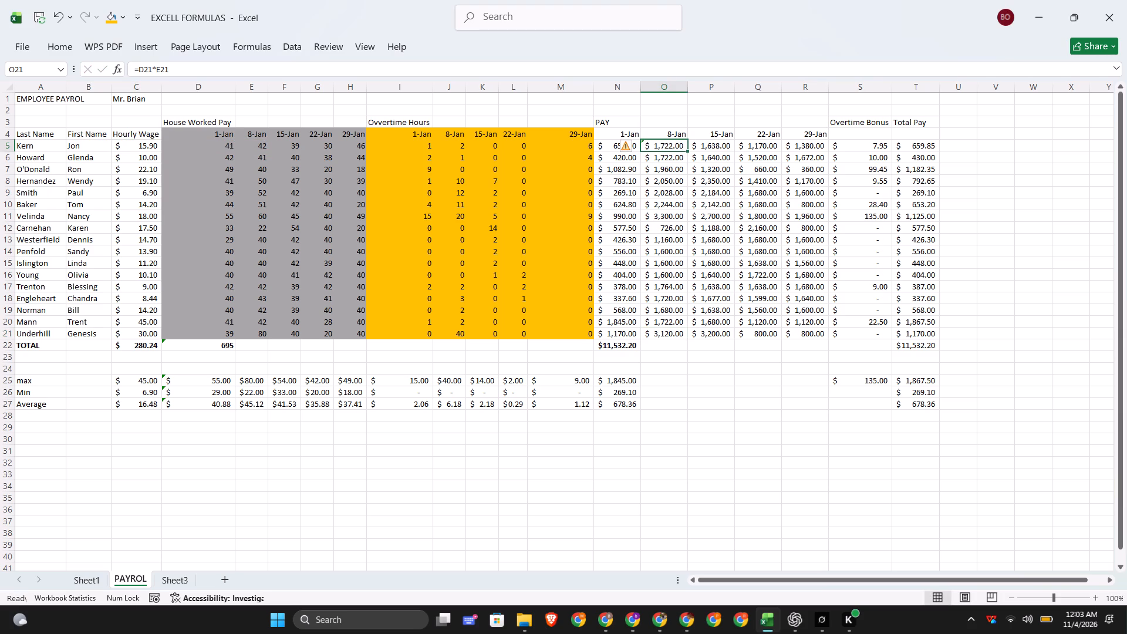
double_click(670, 143)
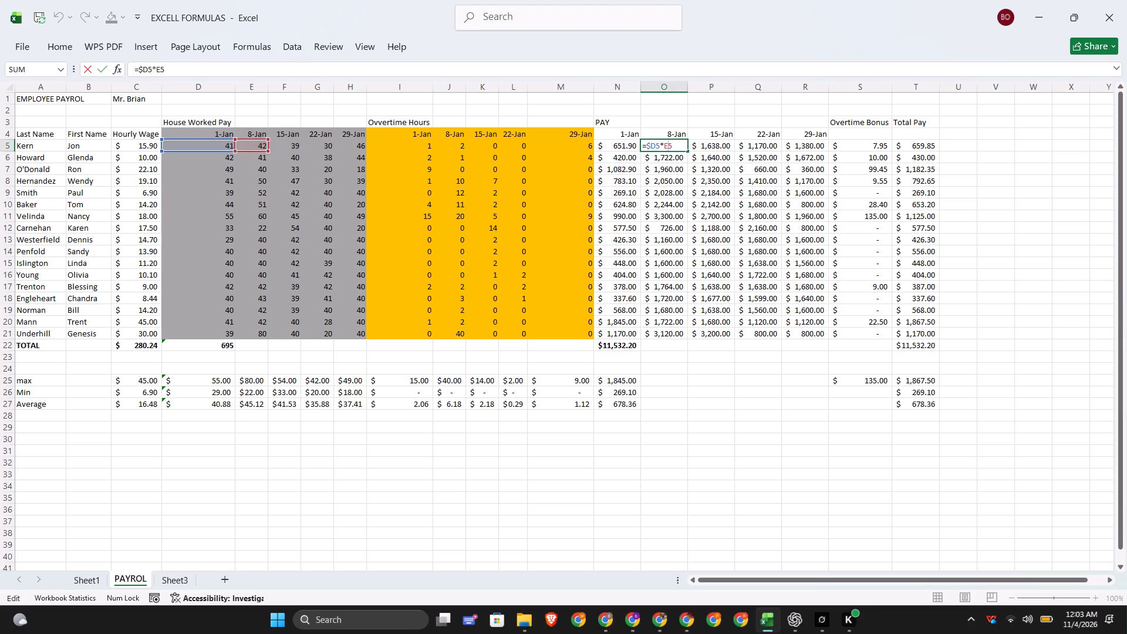
left_click(138, 146)
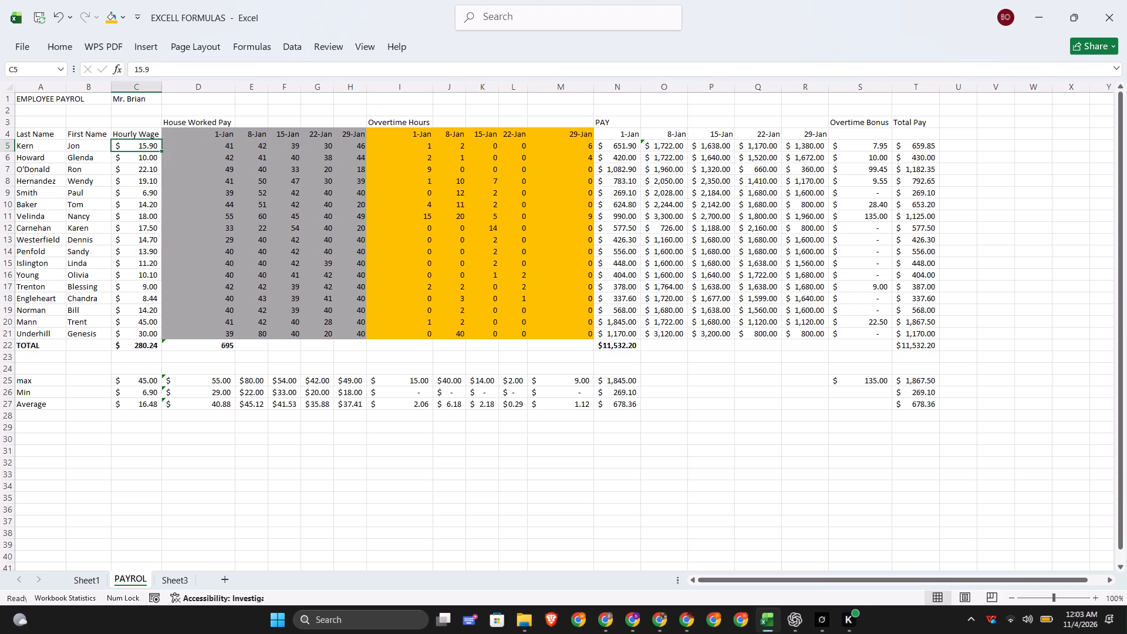
Rewrite Kern's 8-Jan pay formula in O5 to multiply the hourly wage by the 8-Jan hours, as =C5*E5.
double_click(664, 147)
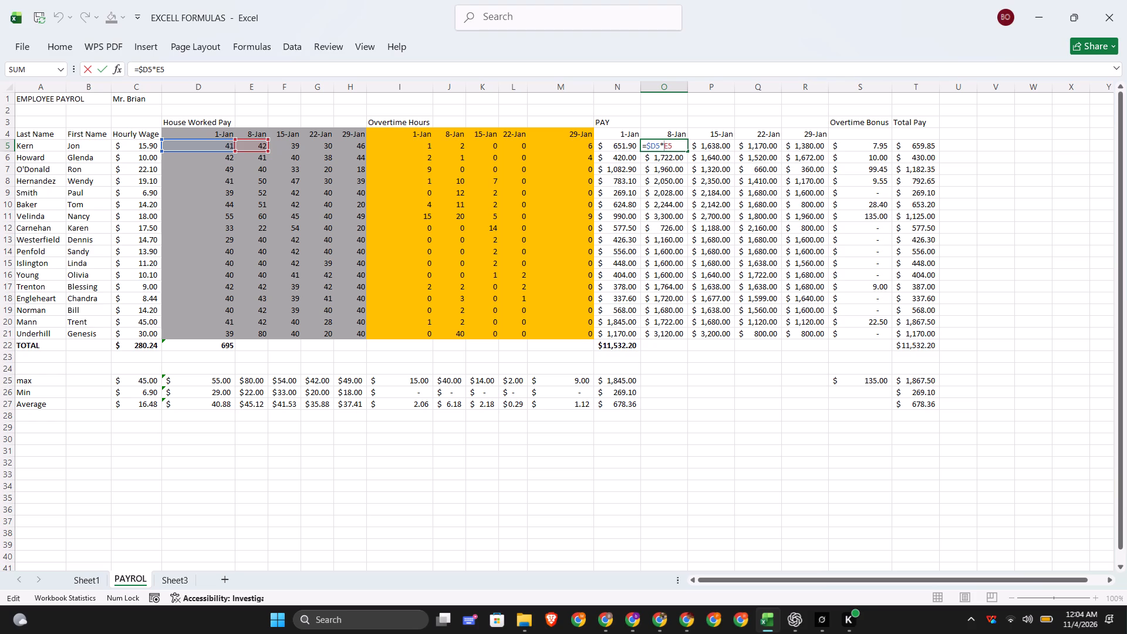
key("Right")
key("Right")
key("BackSpace")
key("BackSpace")
key("BackSpace")
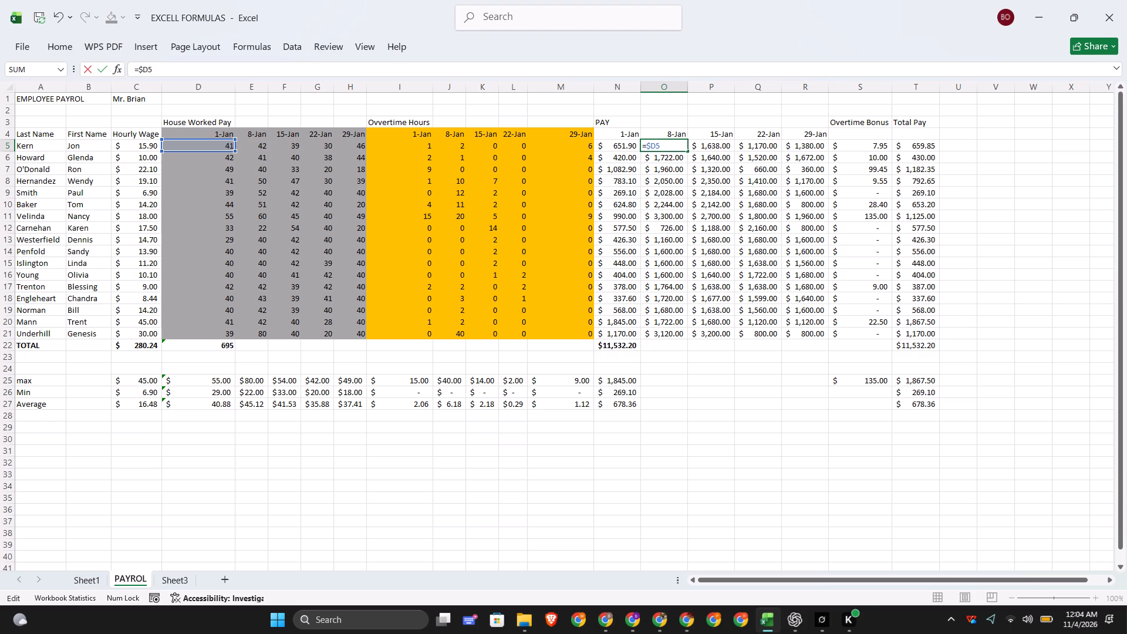
key("BackSpace")
key("BackSpace")
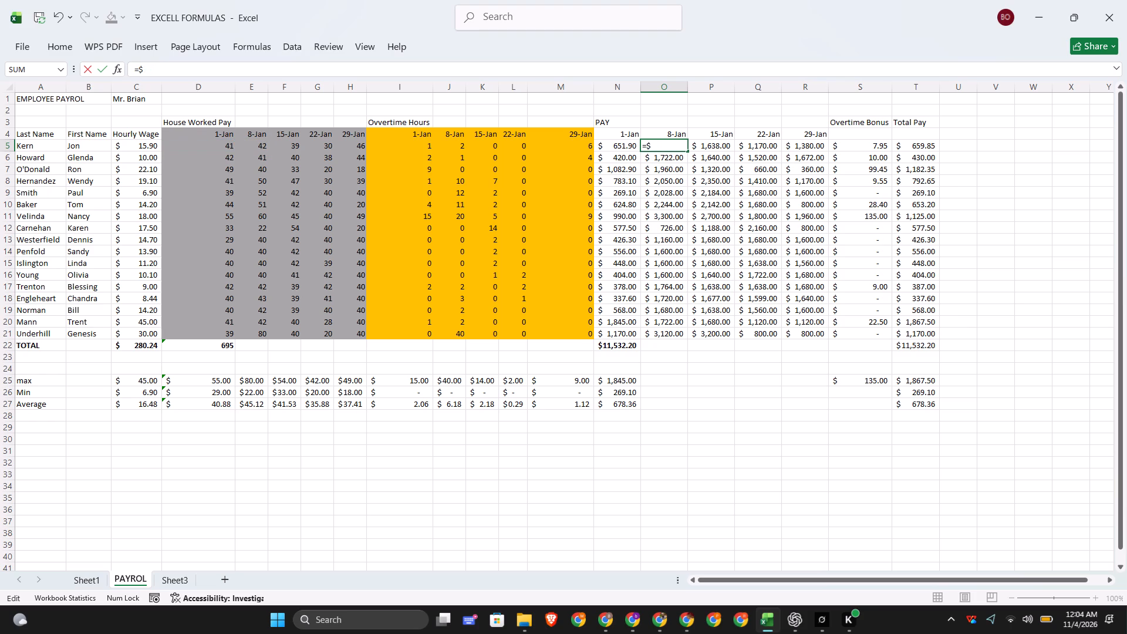
key("BackSpace")
scroll(714, 140, "down", 2)
scroll(850, 198, "up", 3)
scroll(723, 248, "up", 1)
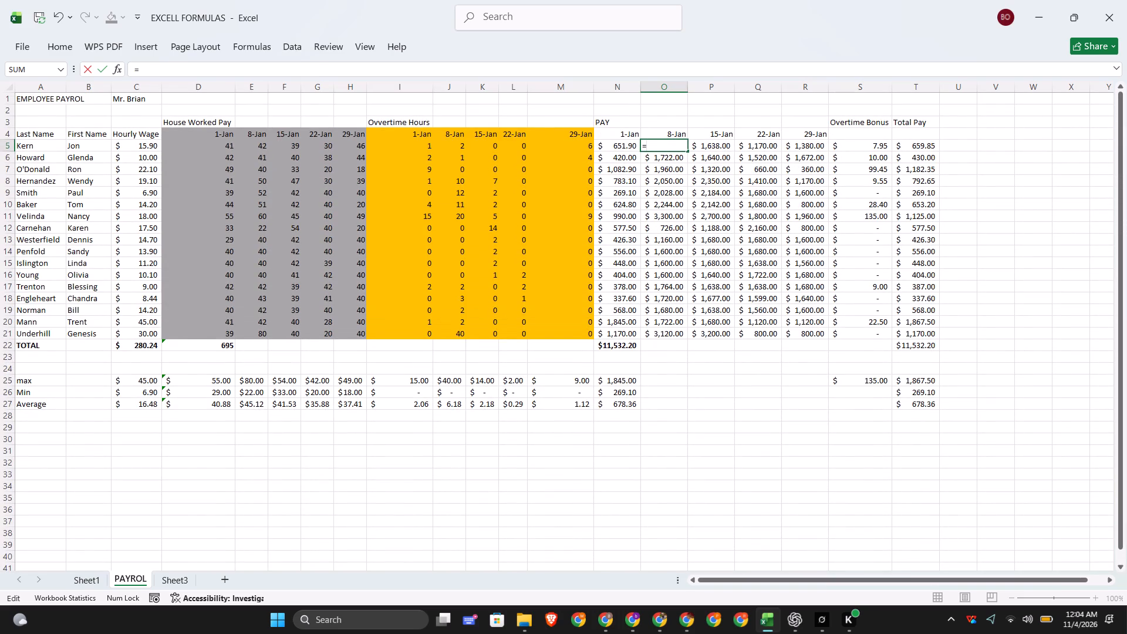
left_click(140, 147)
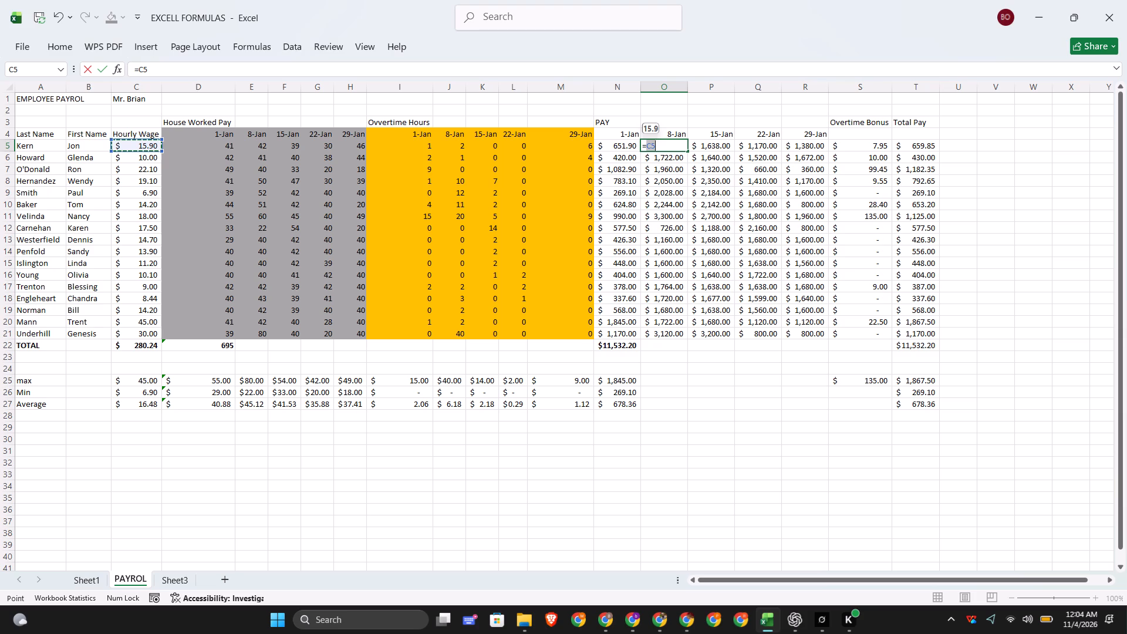
key("shift+asterisk")
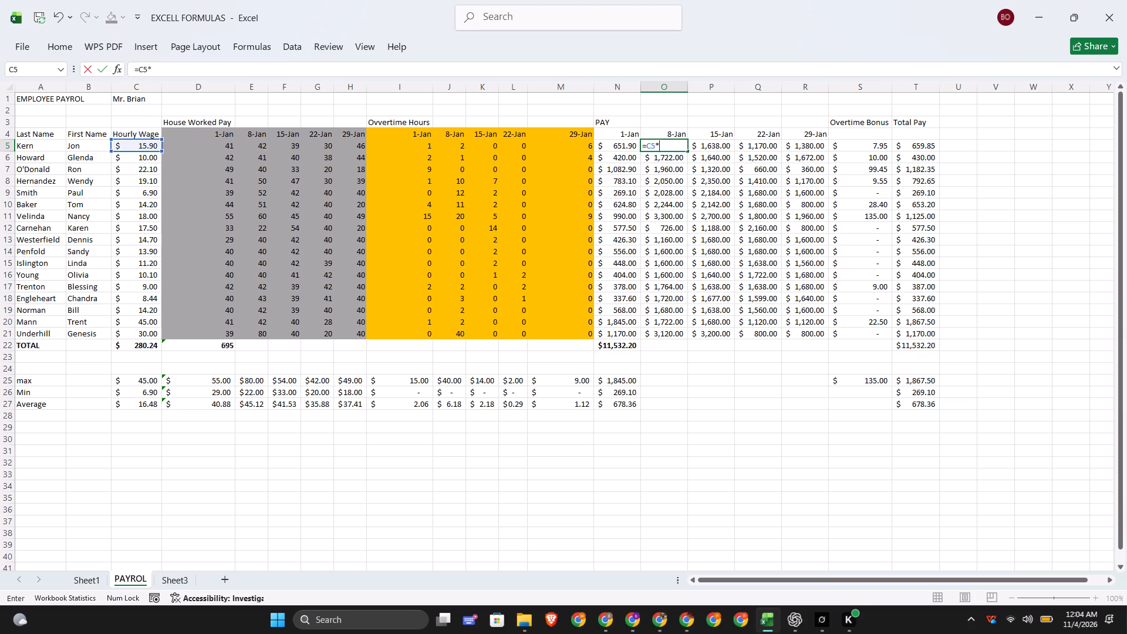
left_click(262, 148)
key("Return")
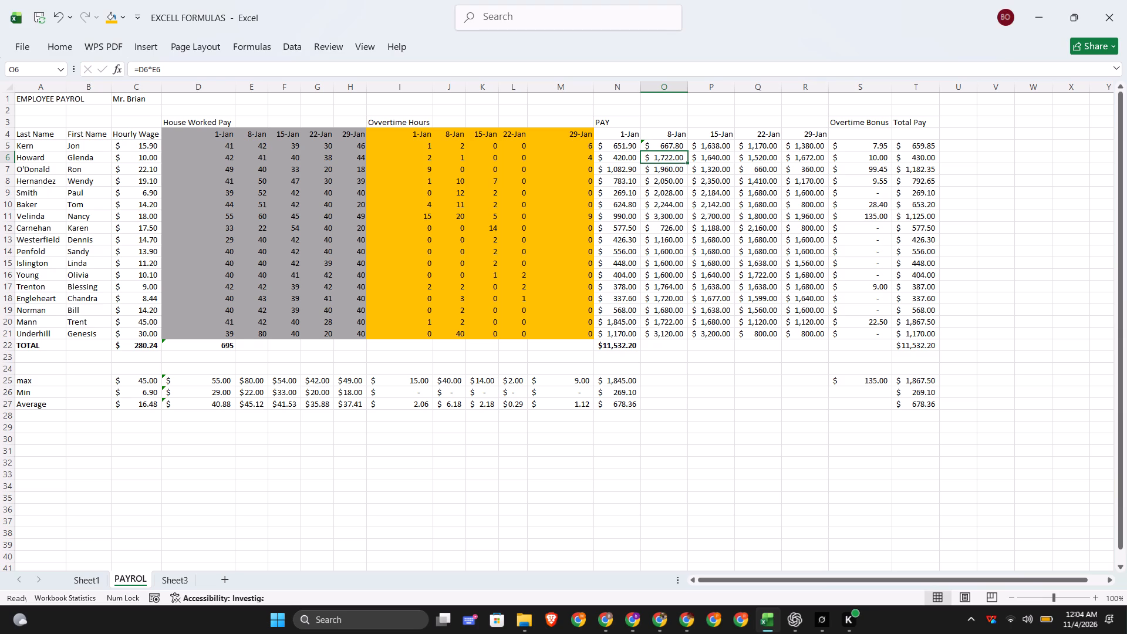
Fill Kern's corrected 8-Jan pay formula down the column from O5 to O21.
left_click(667, 144)
left_click_drag(686, 149, 691, 156)
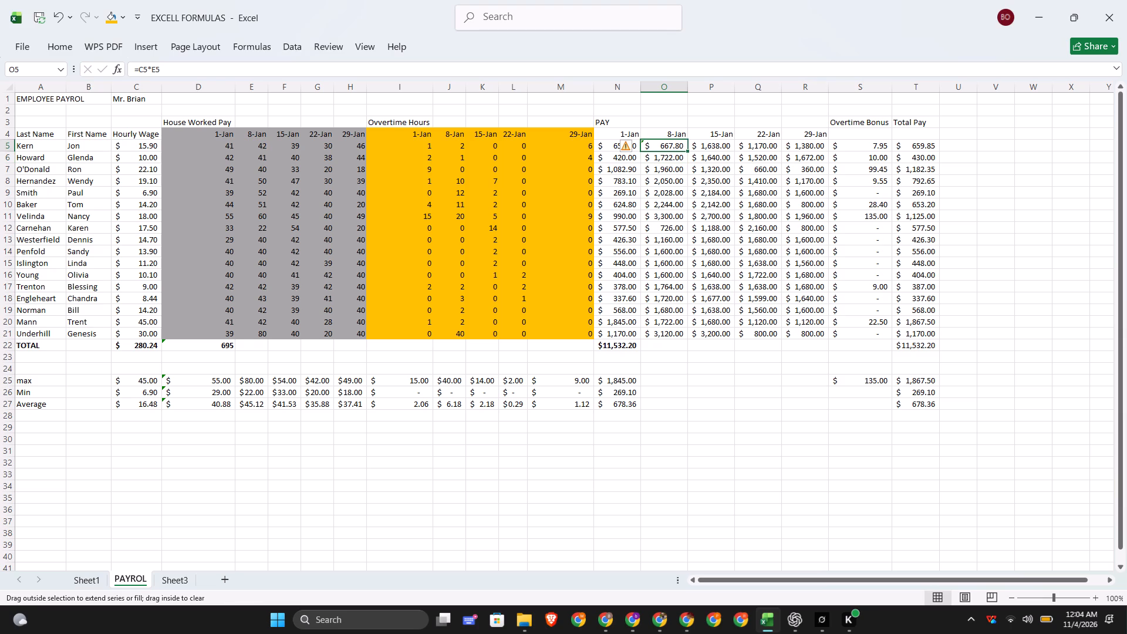
left_click_drag(691, 156, 797, 319)
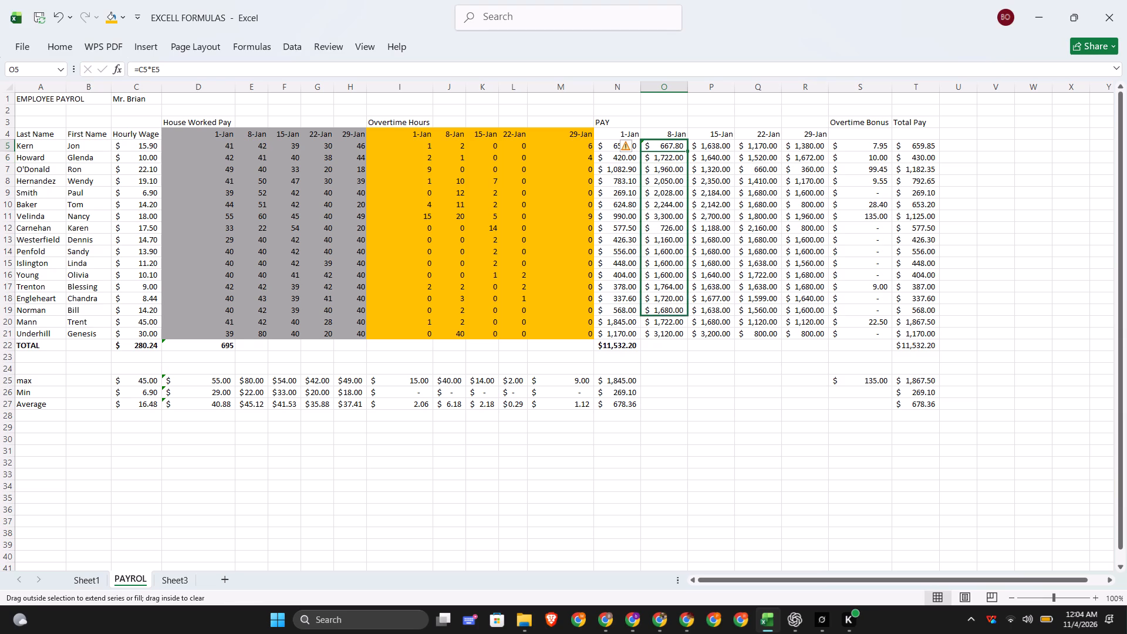
left_click_drag(797, 319, 826, 336)
left_click_drag(826, 336, 822, 337)
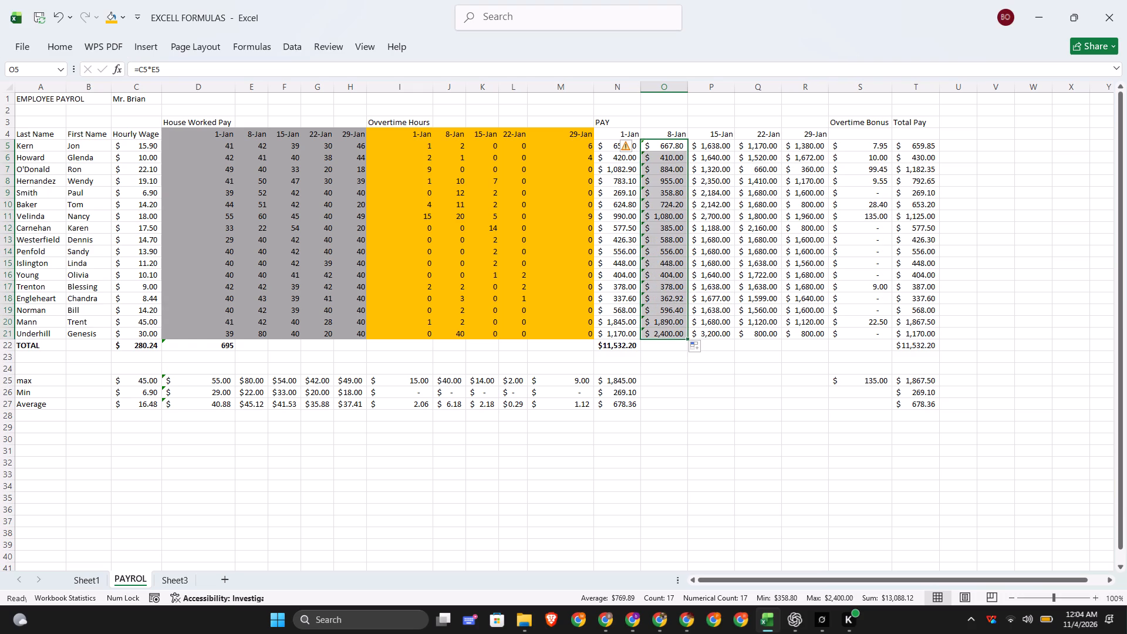
Fill Kern's 8-Jan pay formula across the 15-Jan to 29-Jan columns, P5 to R5, and check the formula in P5.
left_click(701, 146)
left_click(683, 148)
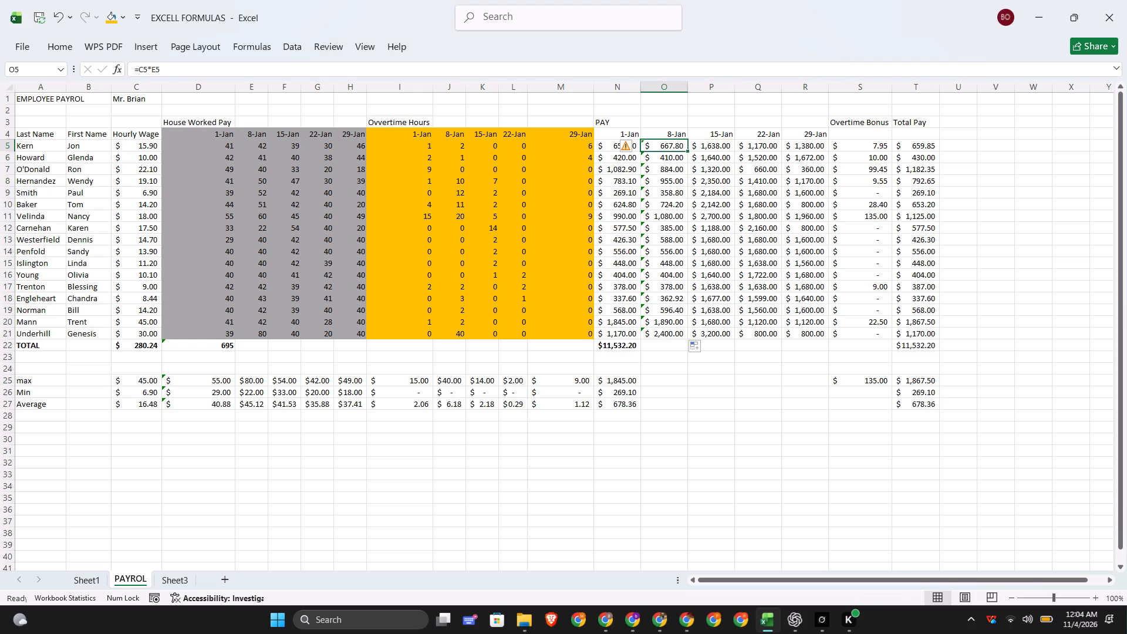
left_click_drag(685, 149, 723, 156)
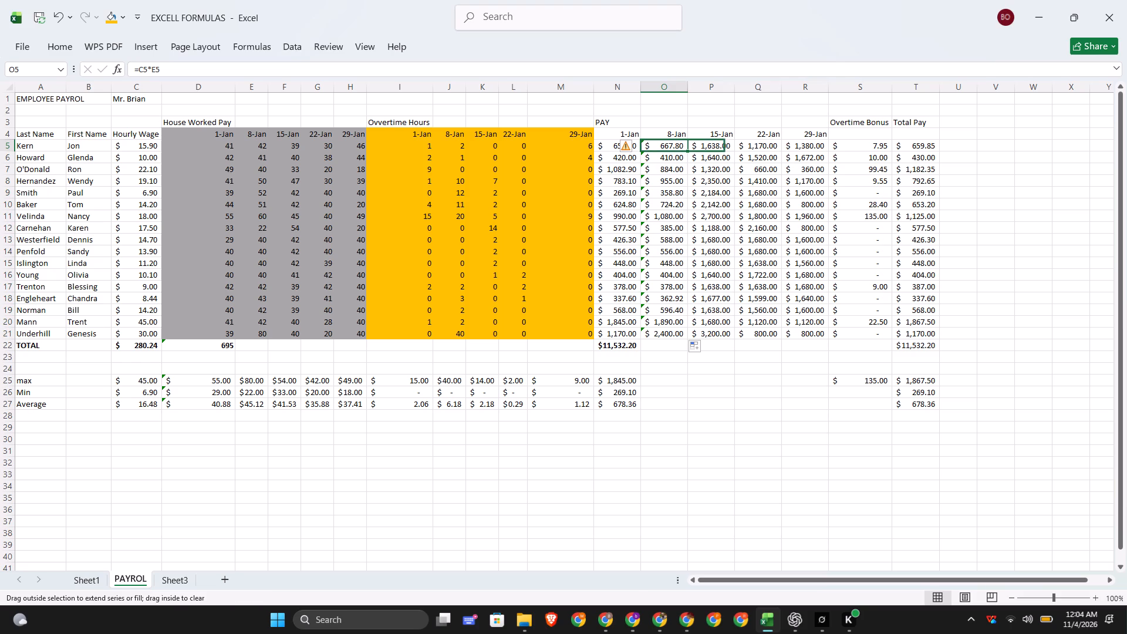
left_click_drag(723, 156, 825, 162)
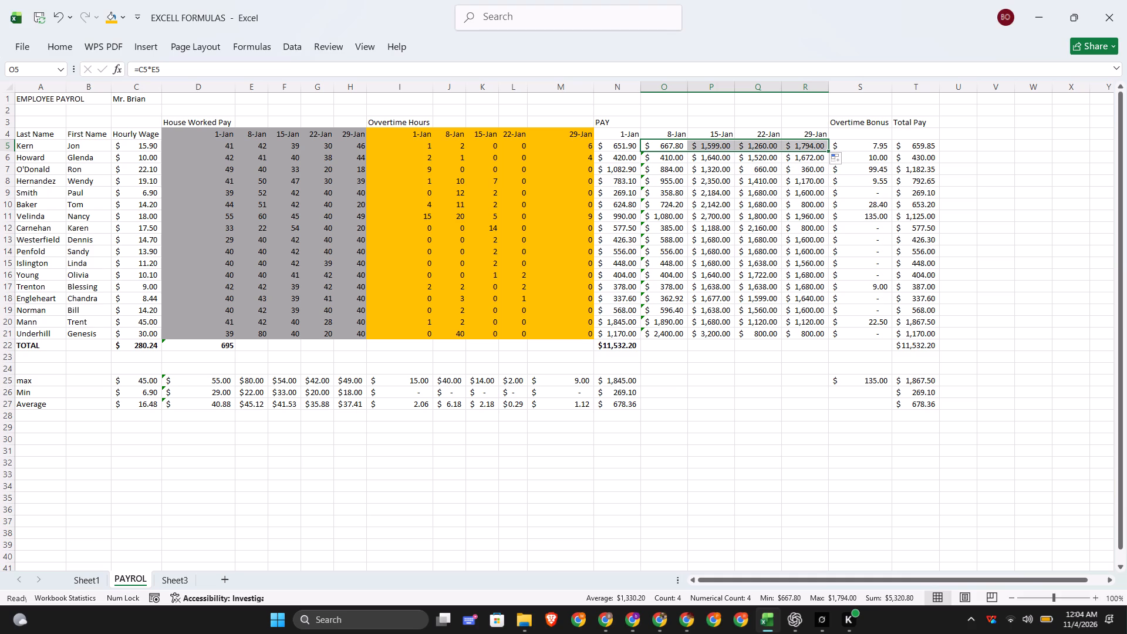
left_click(685, 146)
left_click(708, 146)
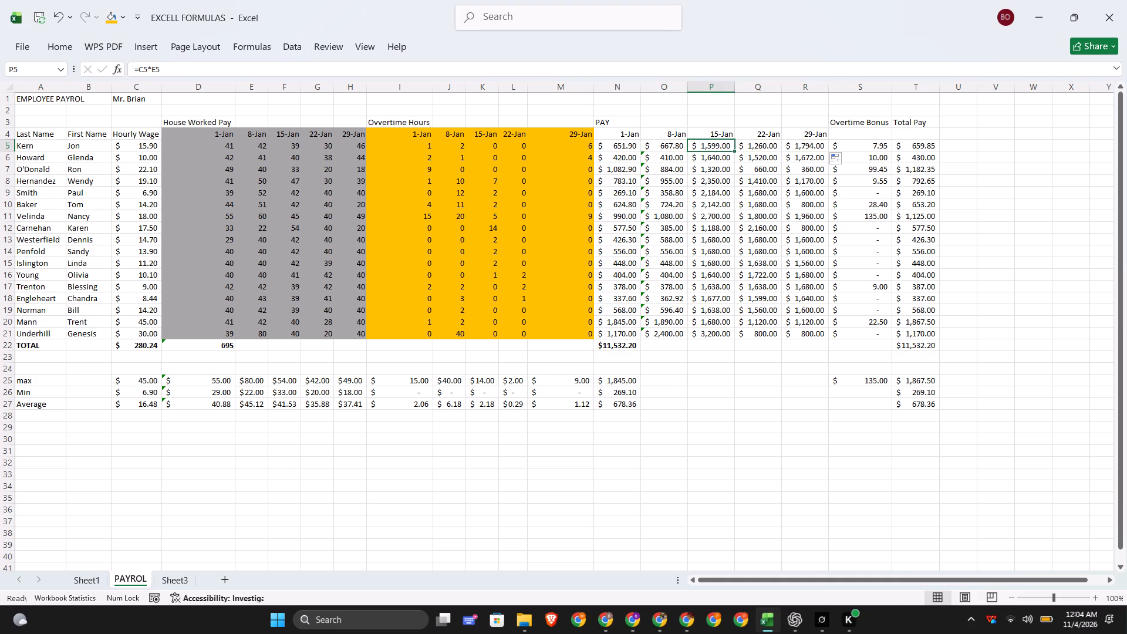
Fill Kern's 8-Jan pay formula in O5 down to O21 again.
left_click(676, 147)
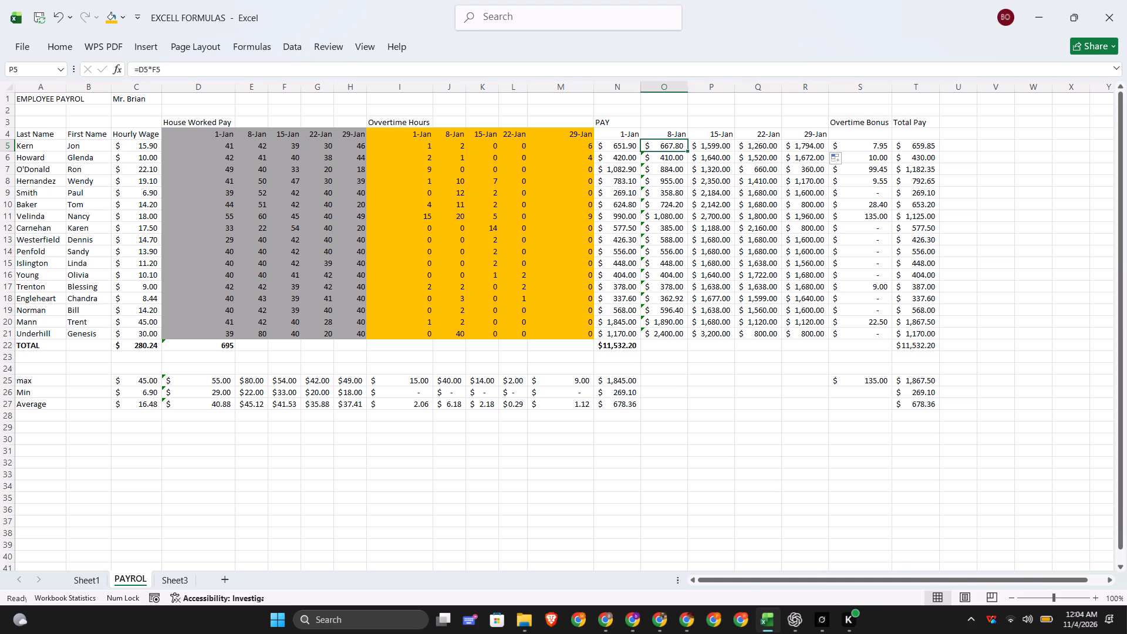
left_click_drag(687, 150, 687, 280)
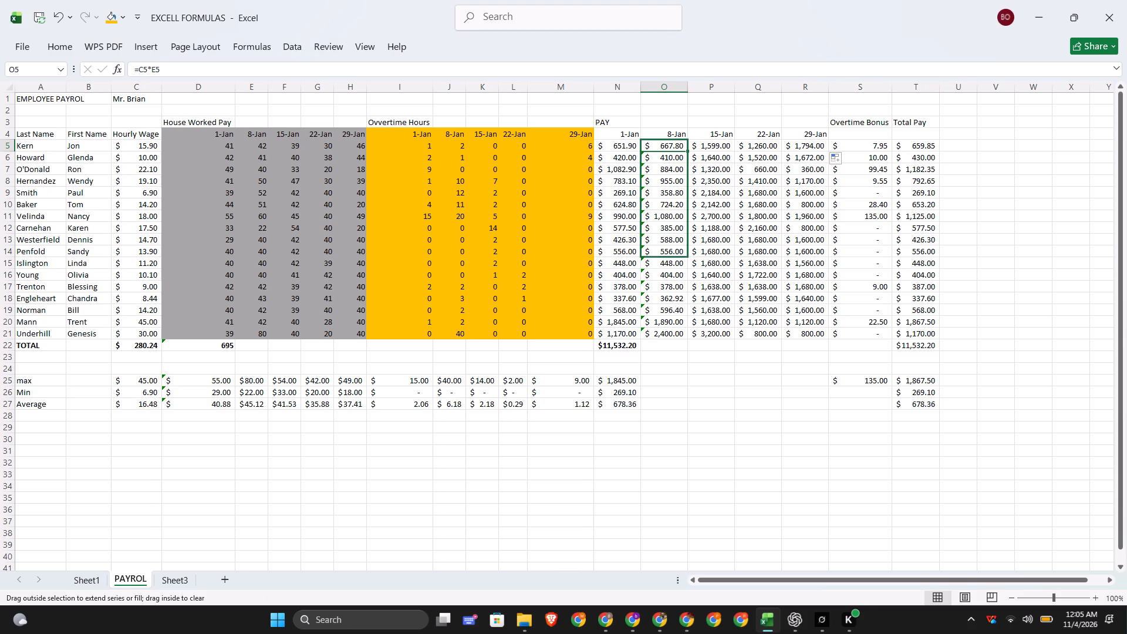
left_click_drag(687, 280, 690, 336)
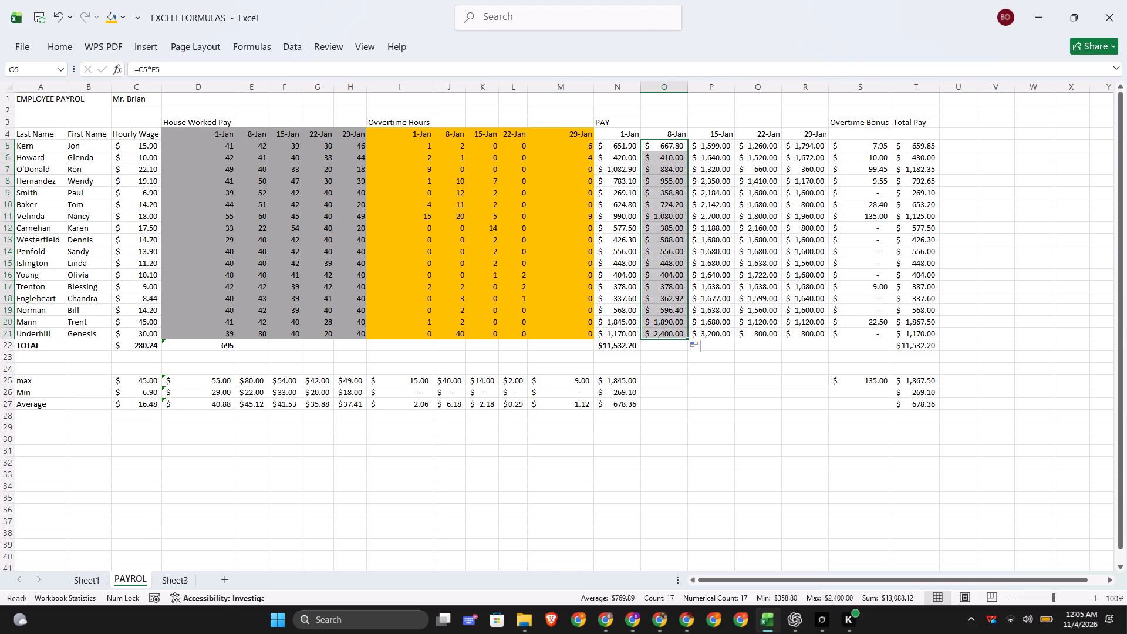
Copy the 8-Jan pay formulas in O5:O21 into the 15-Jan pay column starting at P5, and check the formula in P11.
right_click(672, 313)
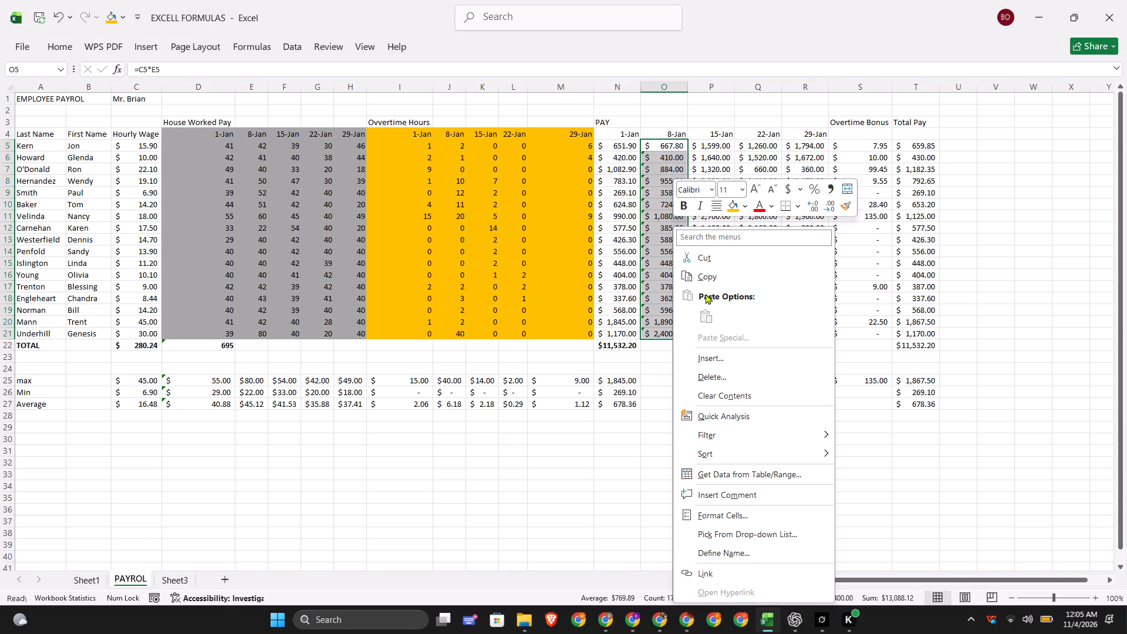
left_click(712, 279)
left_click(720, 144)
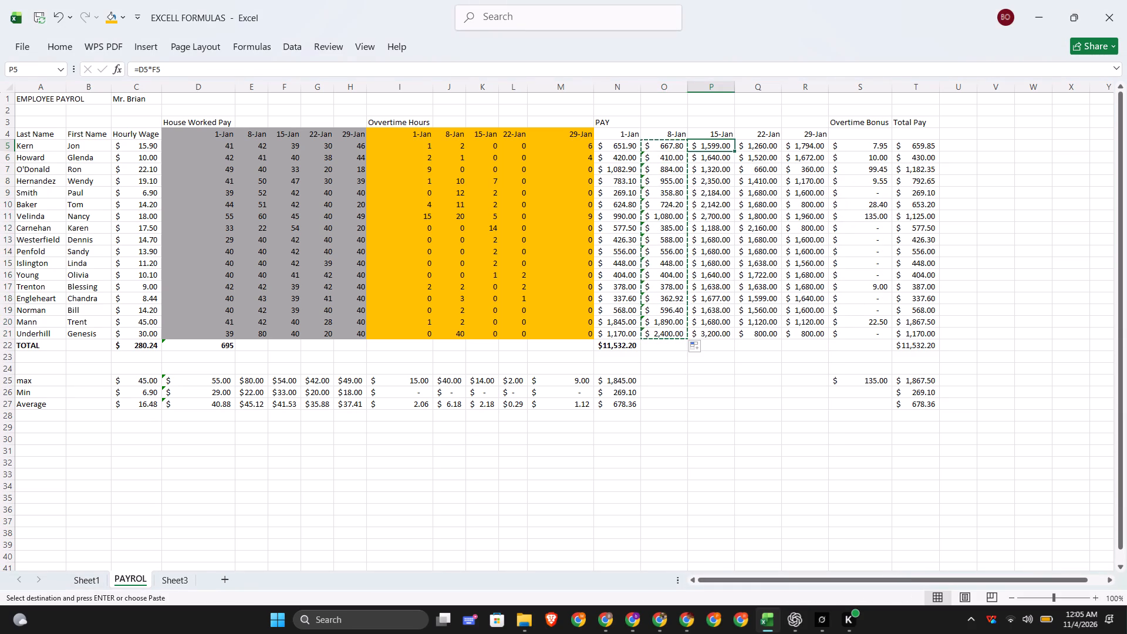
right_click(720, 144)
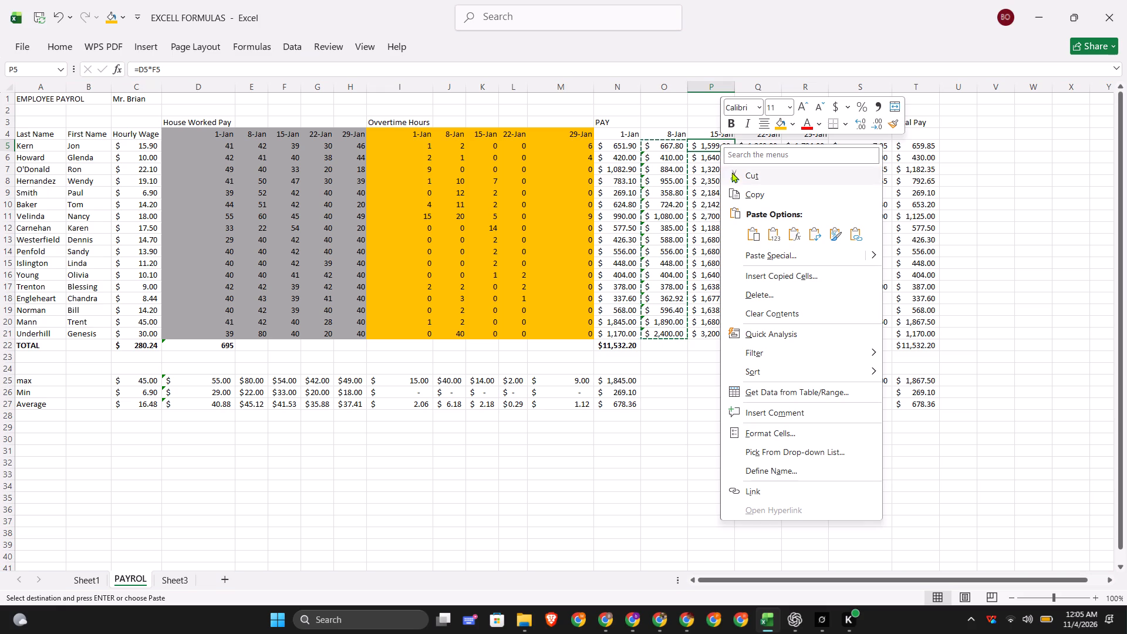
left_click(748, 230)
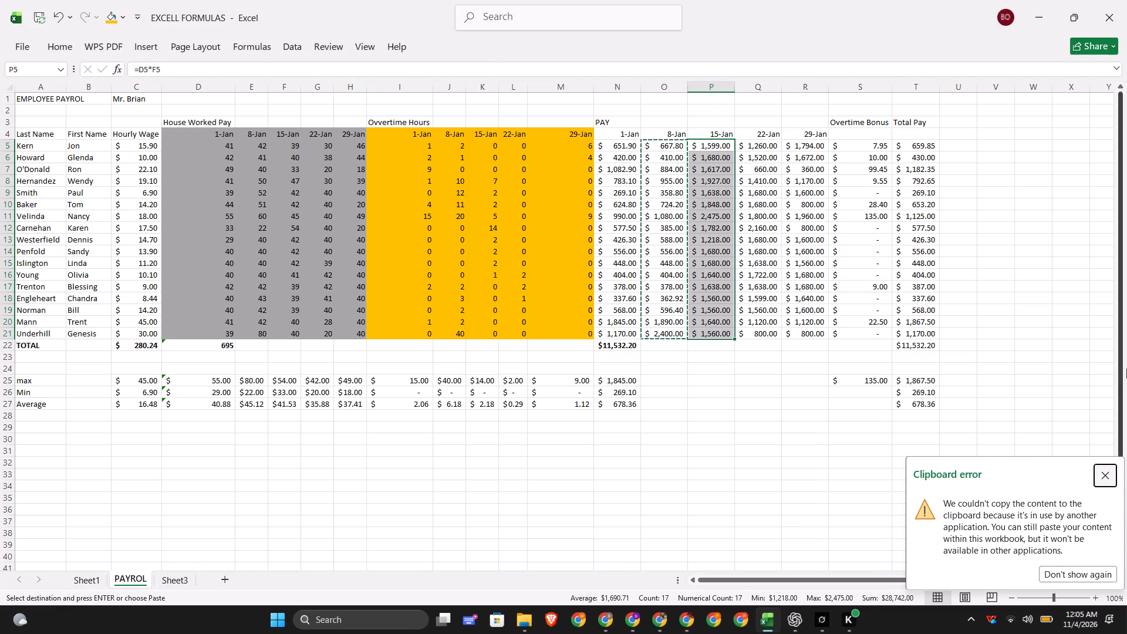
left_click(1102, 480)
left_click(717, 212)
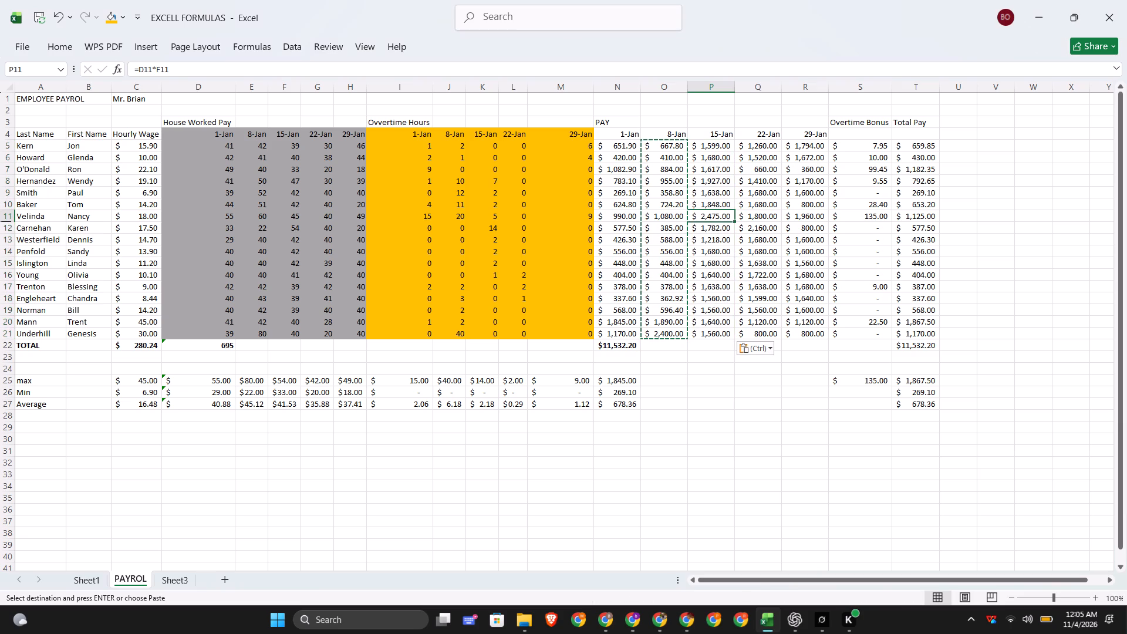
Check Kern's 15-Jan pay formula in P5 against the 8-Jan pay formulas in O21 and O19.
triple_click(713, 149)
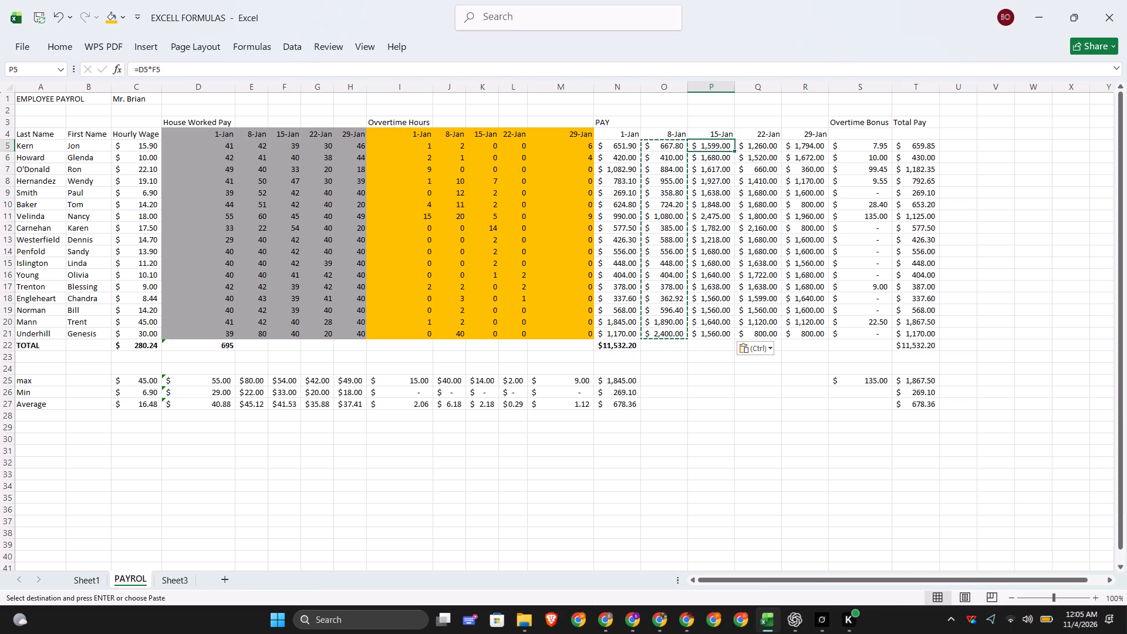
left_click(679, 319)
left_click(671, 331)
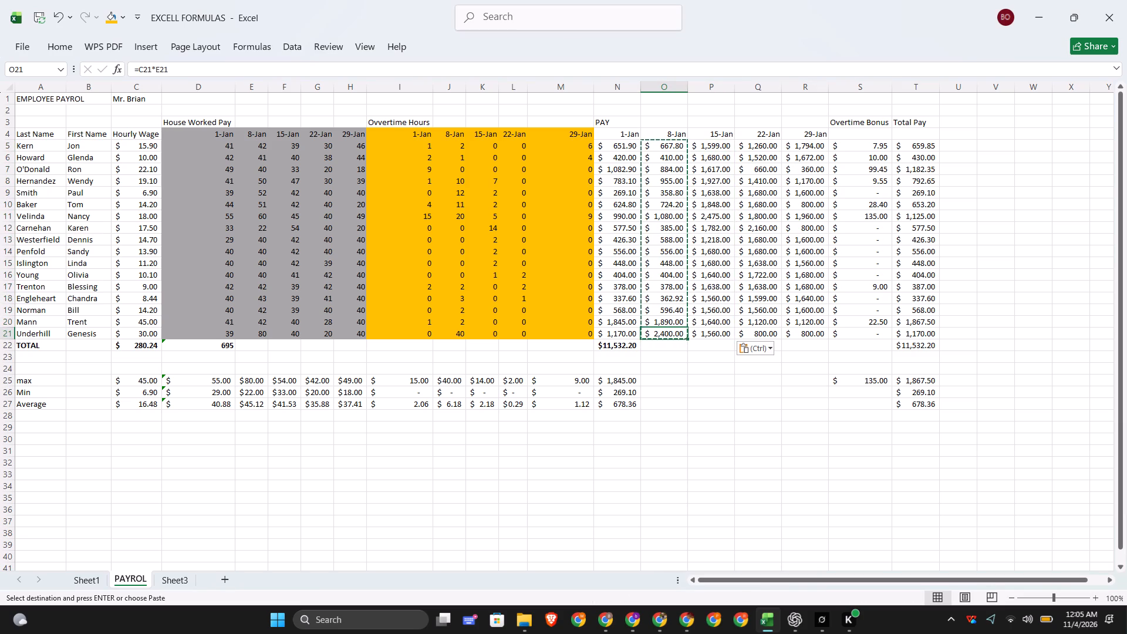
left_click(677, 332)
triple_click(671, 306)
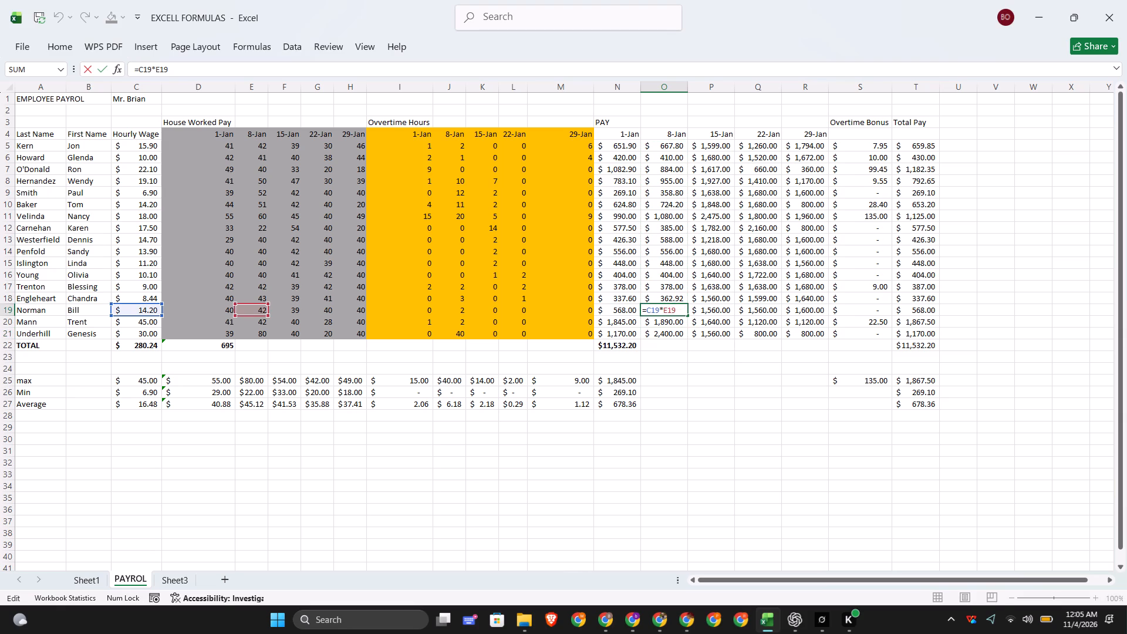
Rewrite Kern's 15-Jan pay formula in P5 as =C5*F5, multiplying the hourly wage by the 15-Jan hours.
double_click(720, 149)
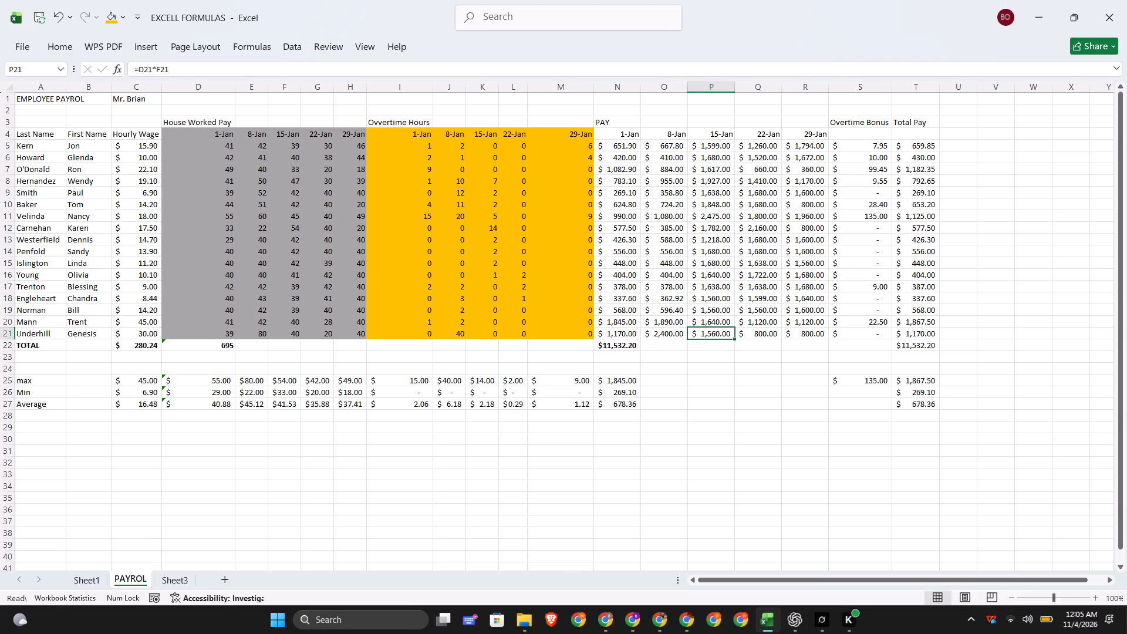
left_click(723, 142)
double_click(723, 142)
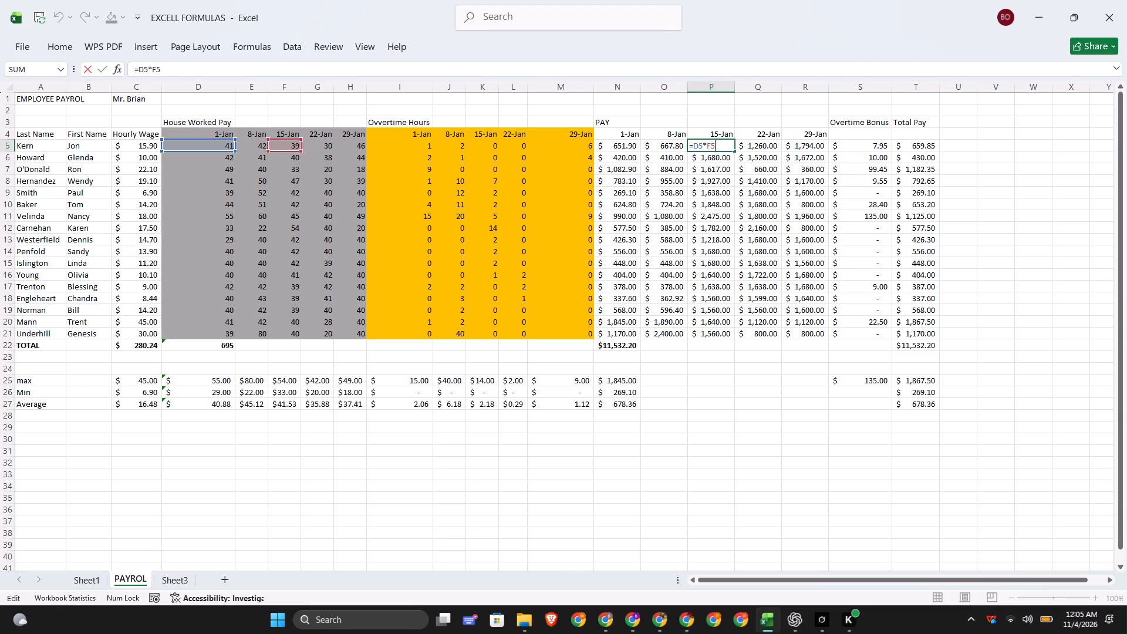
key("BackSpace")
key("BackSpace")
key("BackSpace")
key("BackSpace")
key("BackSpace")
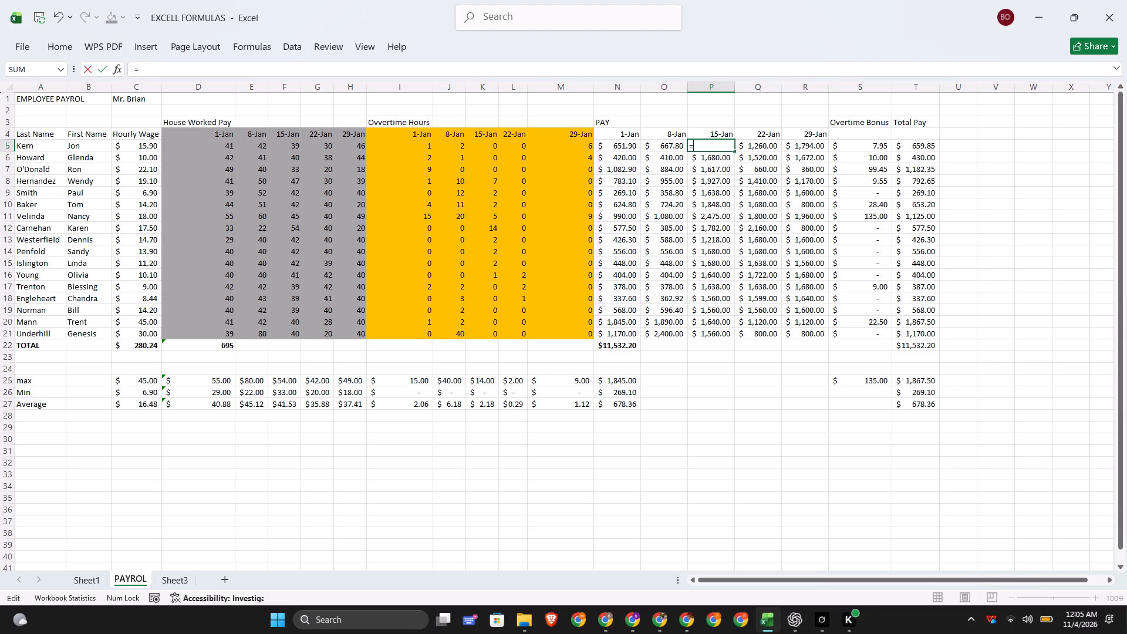
left_click(126, 145)
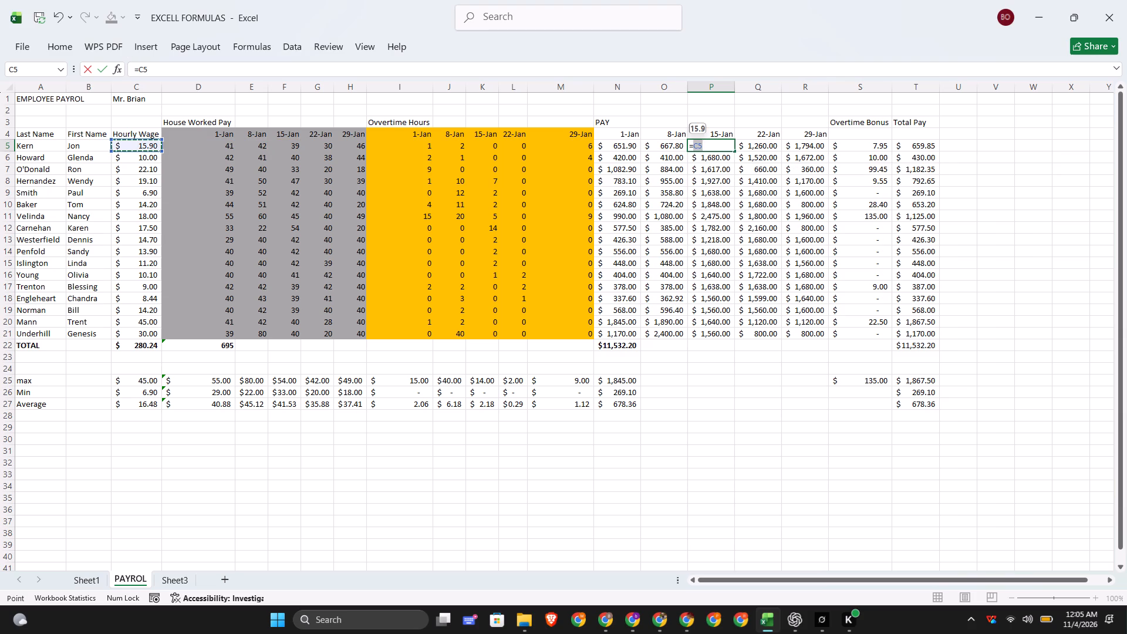
key("shift+asterisk")
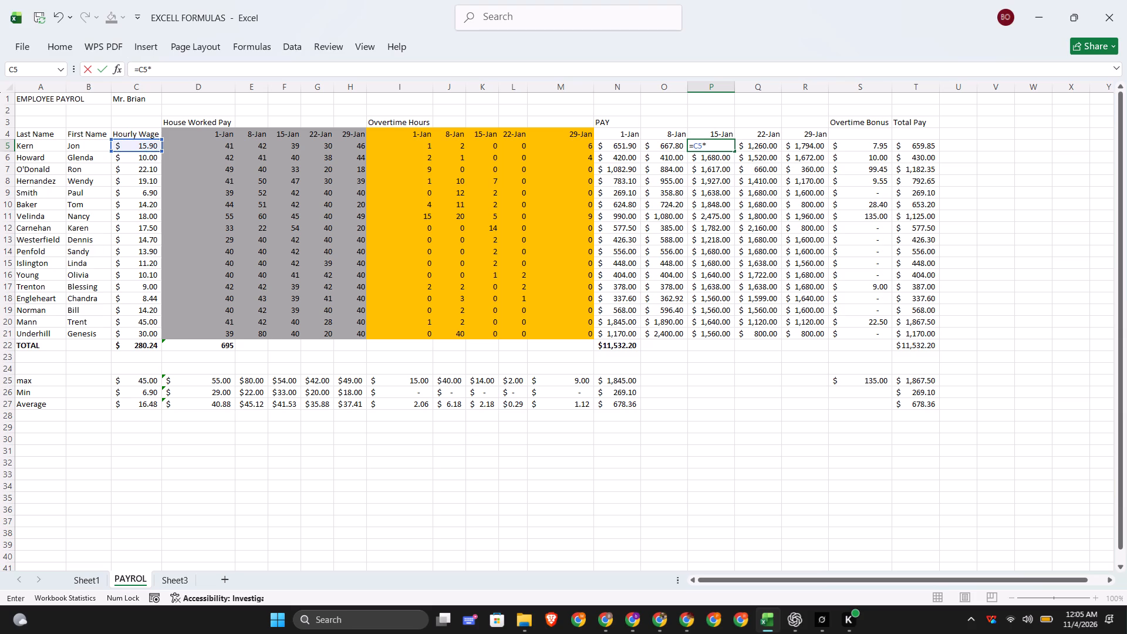
left_click(300, 150)
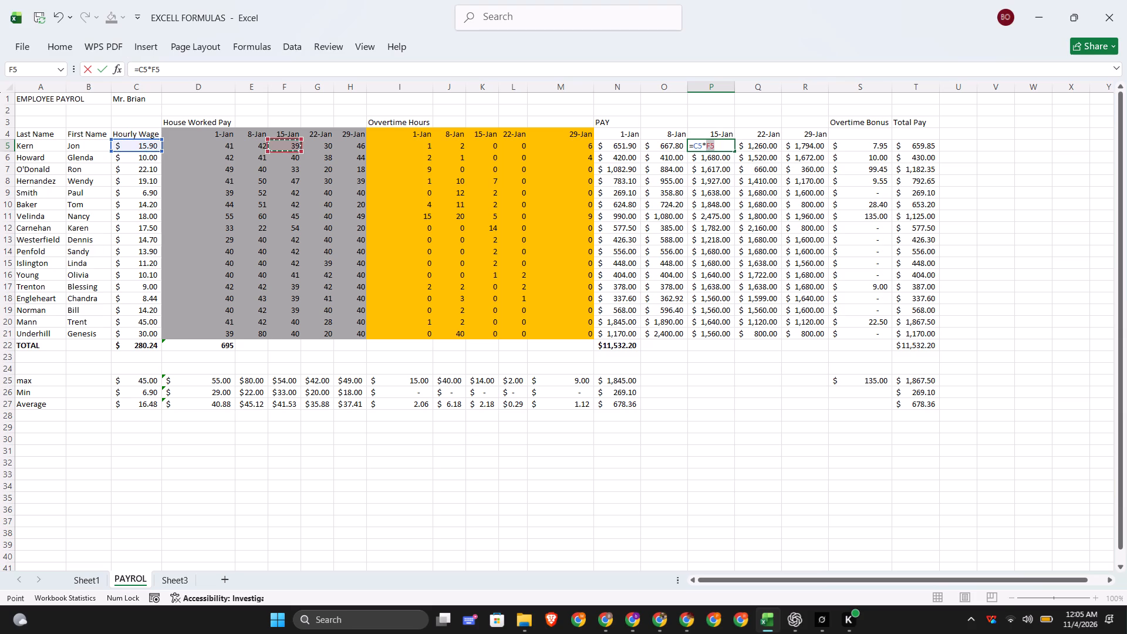
key("Return")
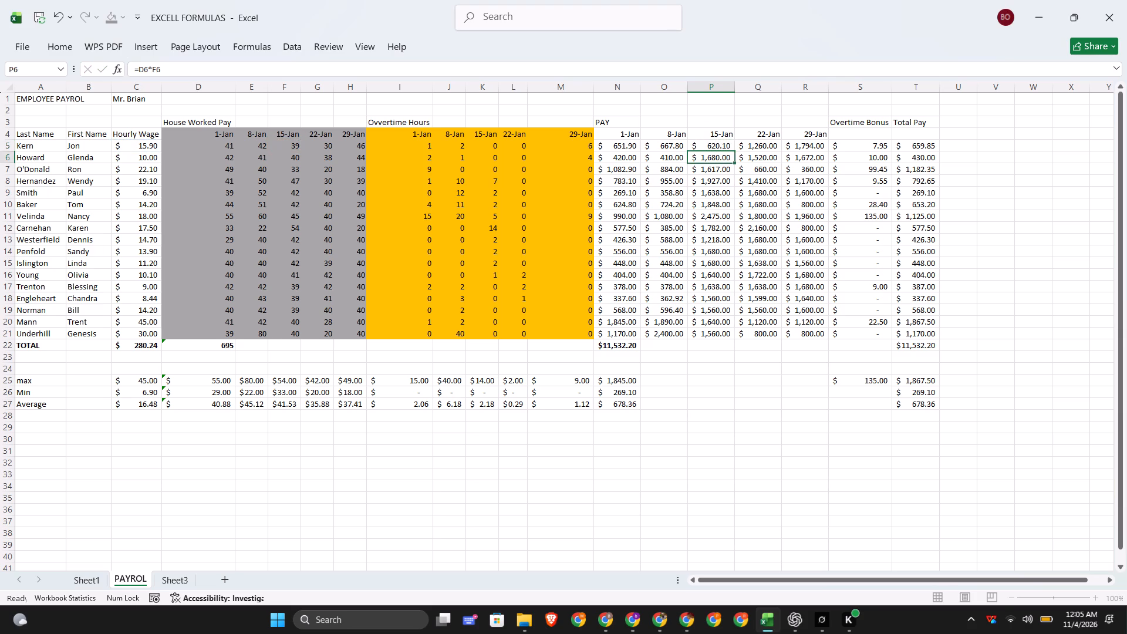
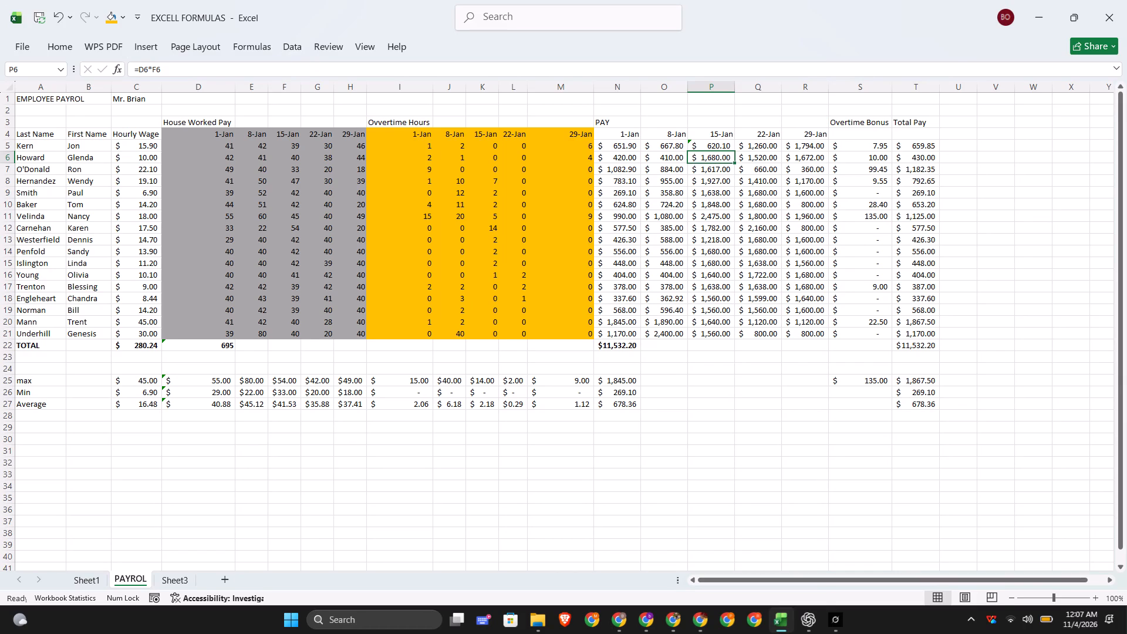
Fill Kern's 15-Jan pay formula in P5 down through P21 for the remaining employees.
left_click(718, 145)
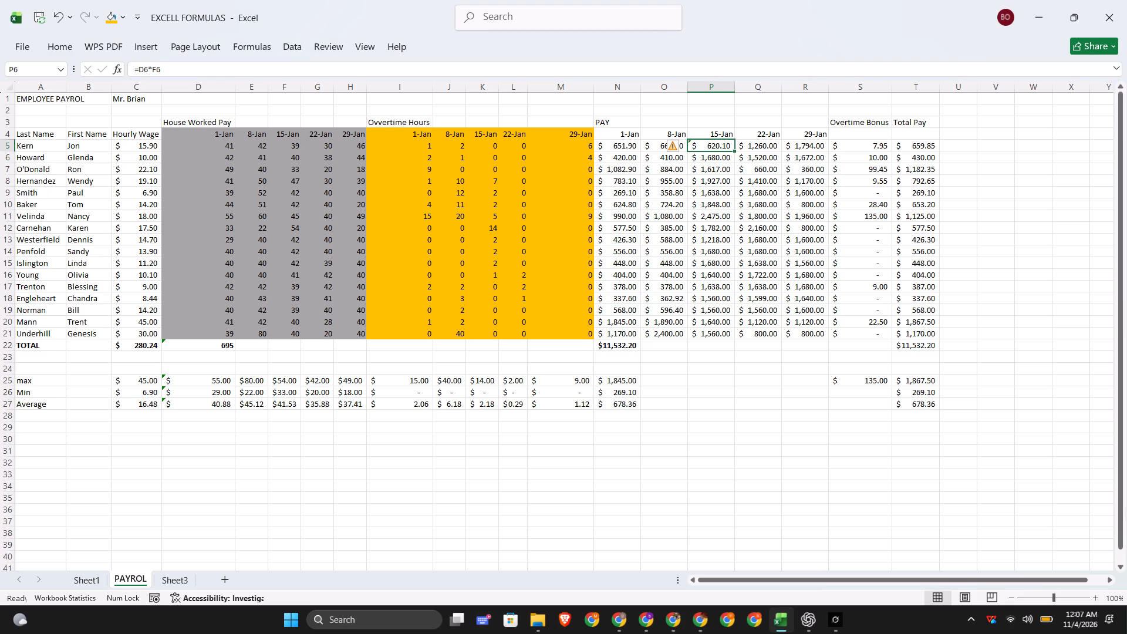
left_click_drag(733, 149, 738, 289)
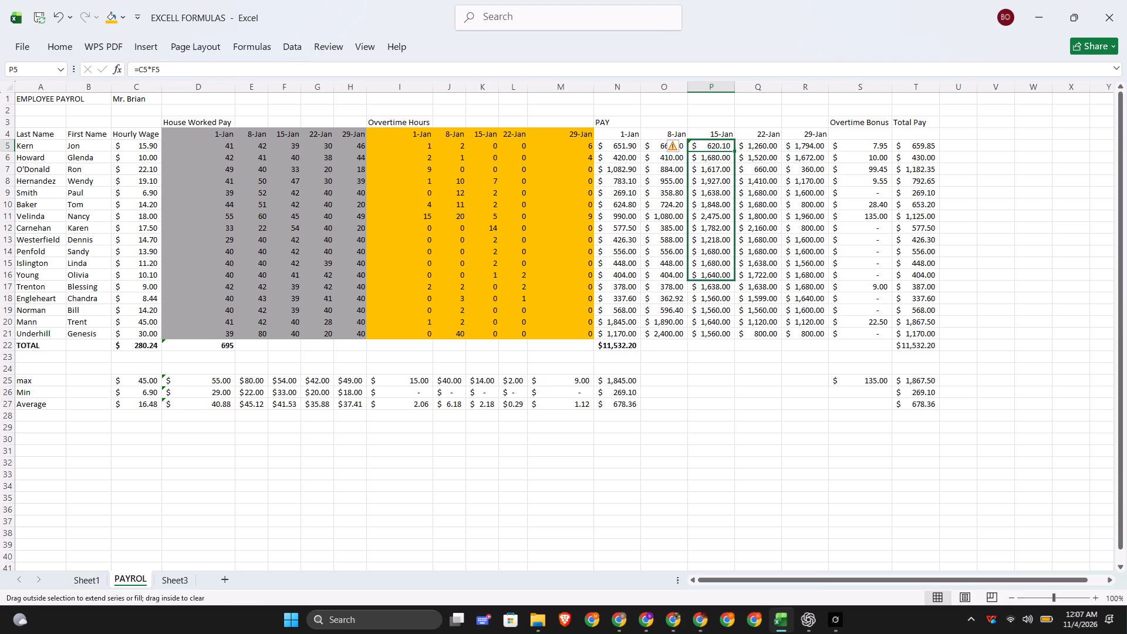
left_click_drag(738, 289, 738, 338)
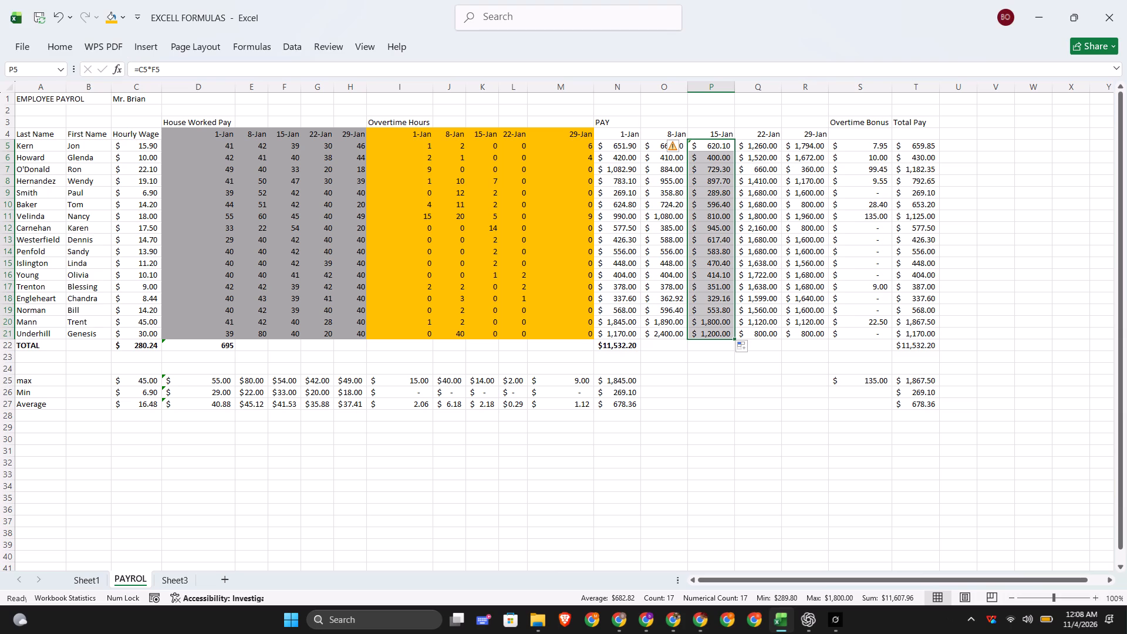
Leave the payroll workbook and launch the Kuro app from the recent Windows searches.
left_click(529, 630)
left_click(536, 633)
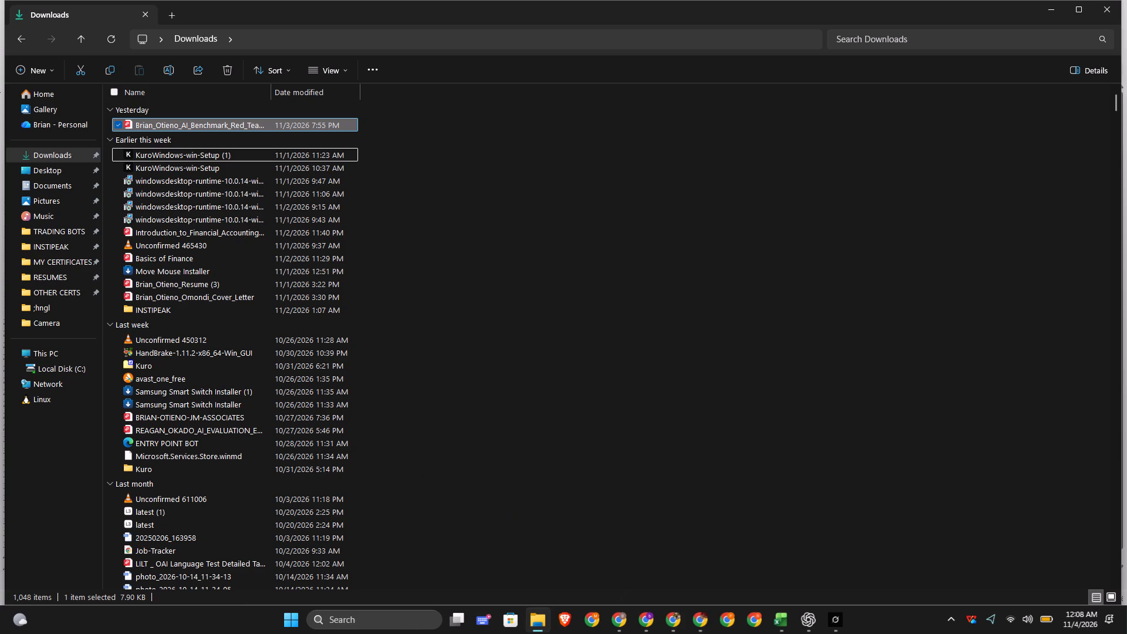
left_click(347, 624)
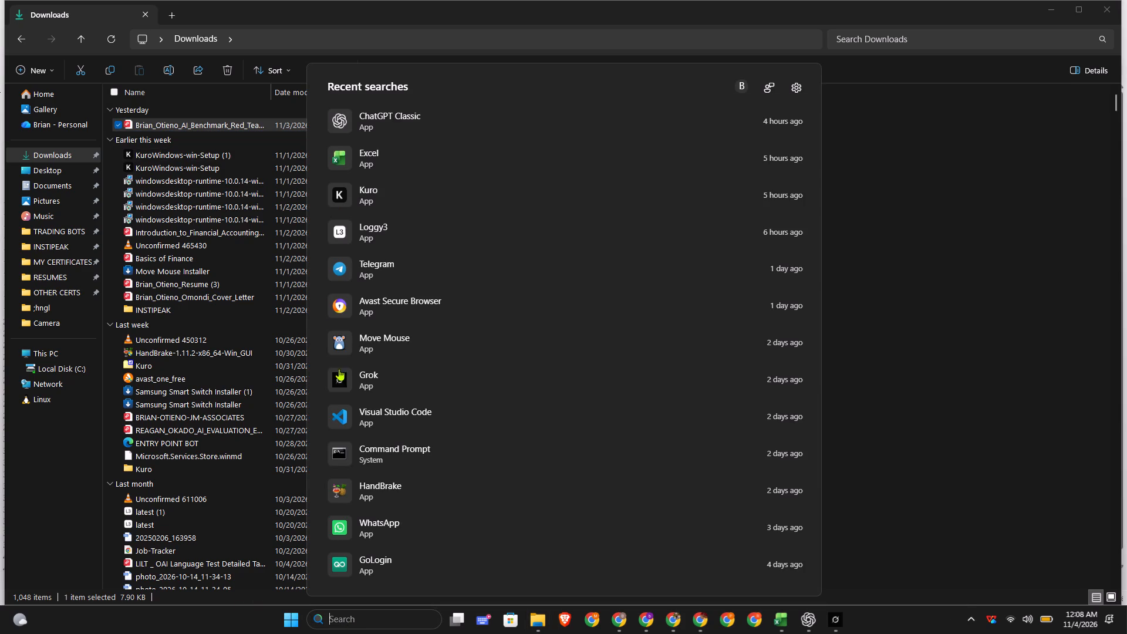
left_click(366, 195)
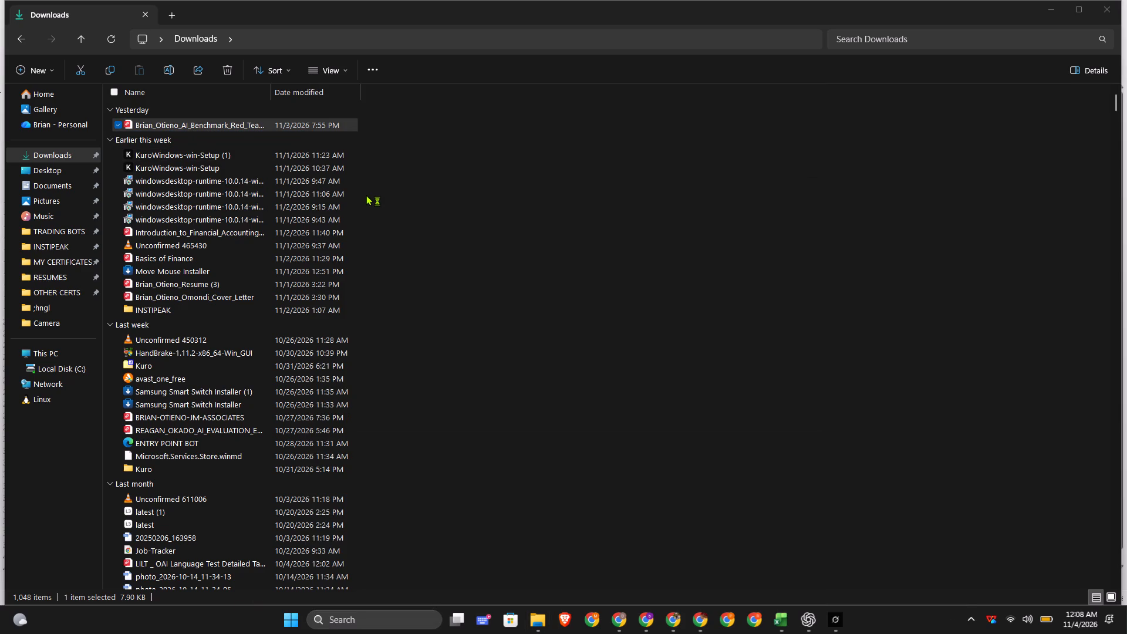